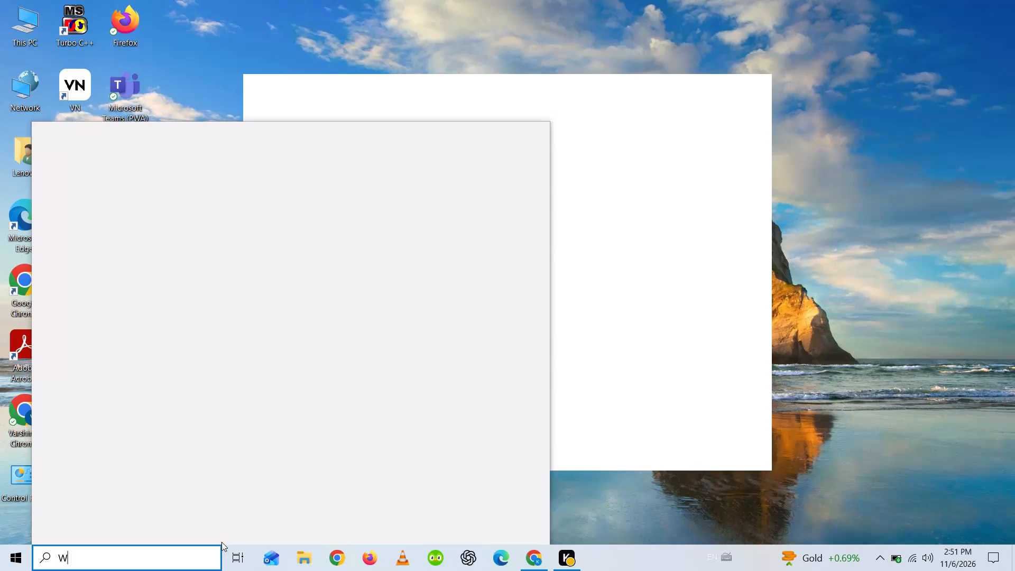
Open a blank Word document and paste the copied Canva design link into it.
key(e)
key(BackSpace)
key(Return)
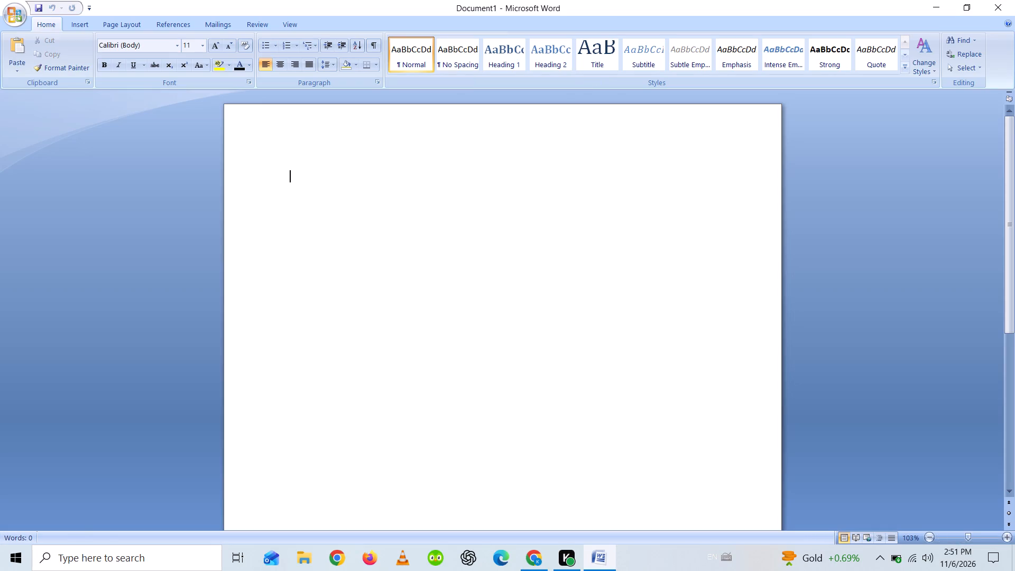
key(ctrl+v)
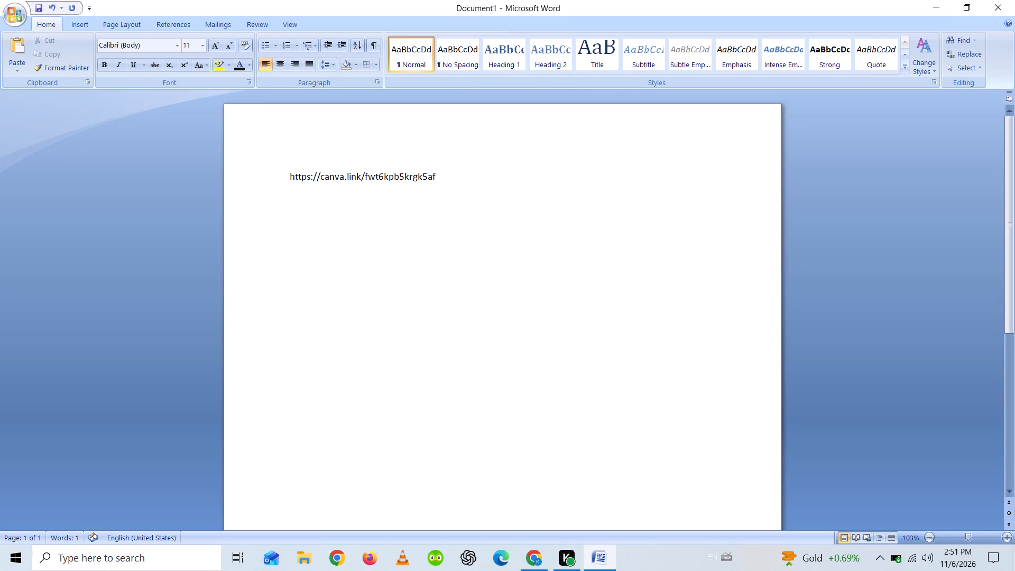
Switch to Chrome and close the Diwali invitation poster design along with its template preview.
click(521, 561)
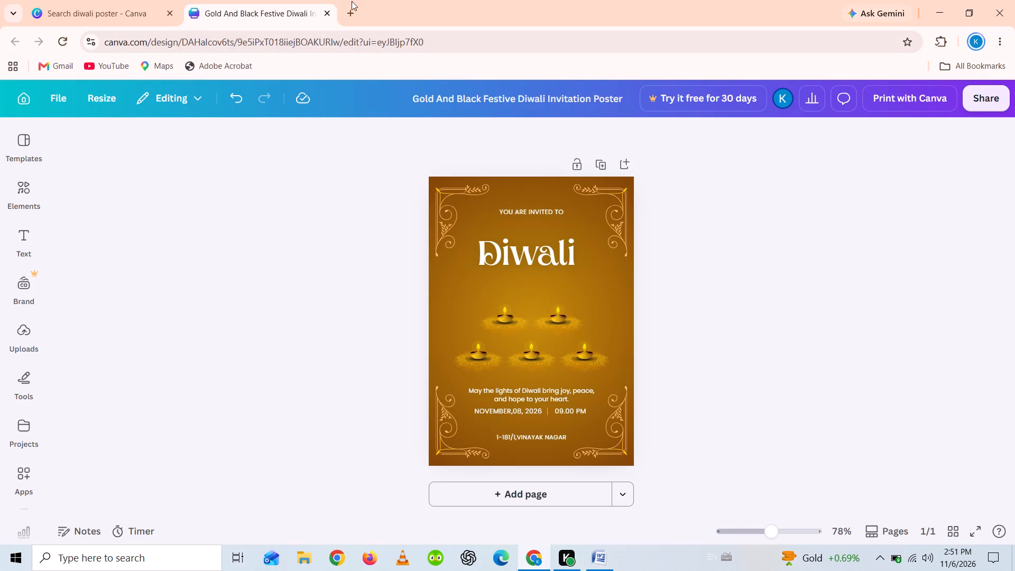
click(325, 11)
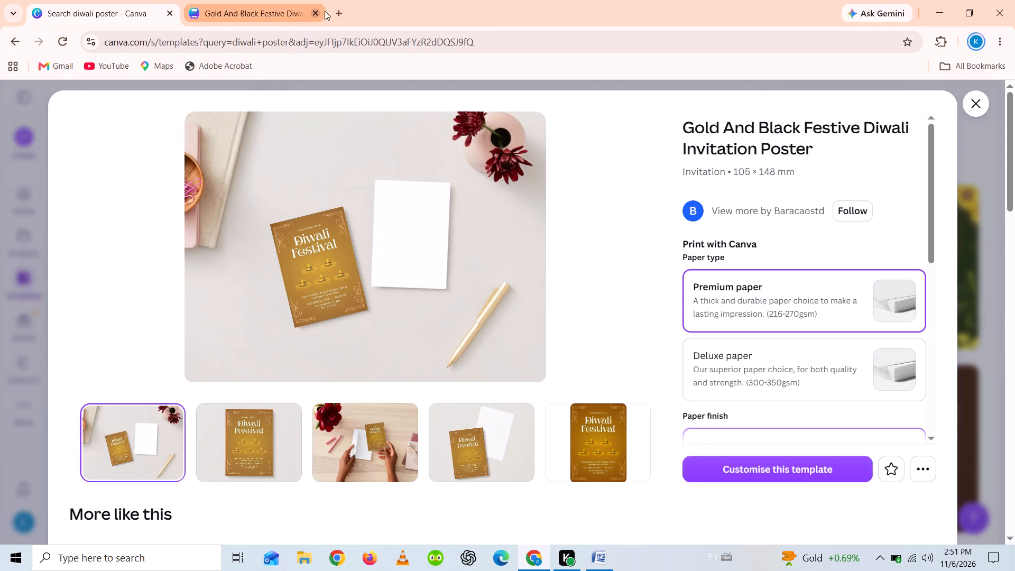
click(980, 97)
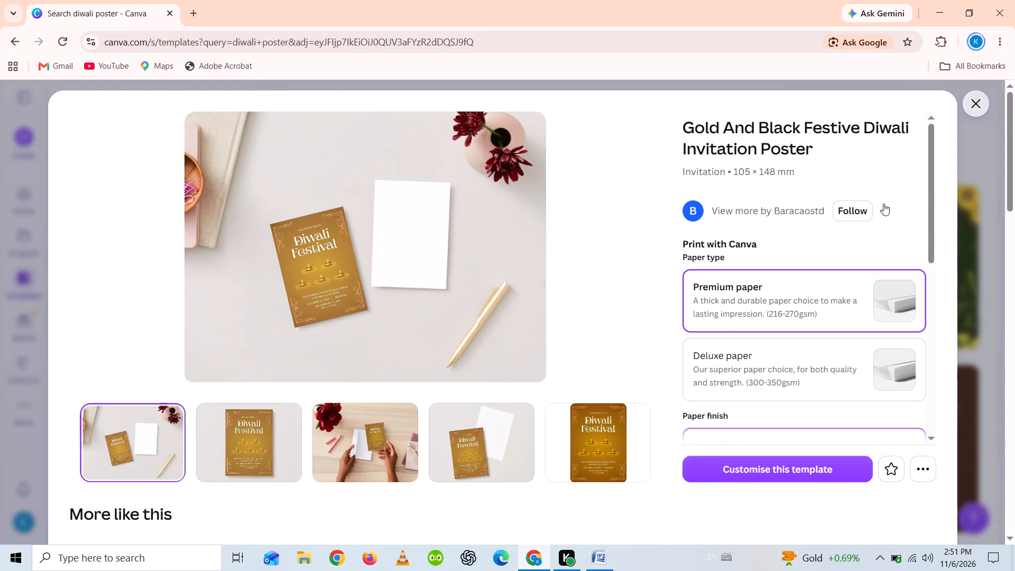
scroll(293, 328, up, 5)
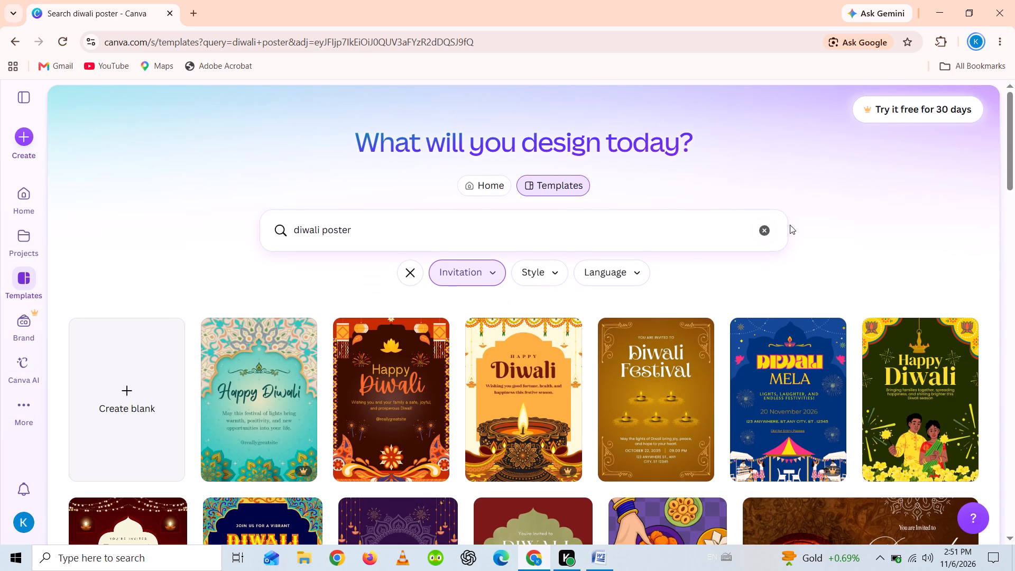
Clear the template search and start a new blank Presentation from the Canva home page.
click(760, 227)
click(488, 188)
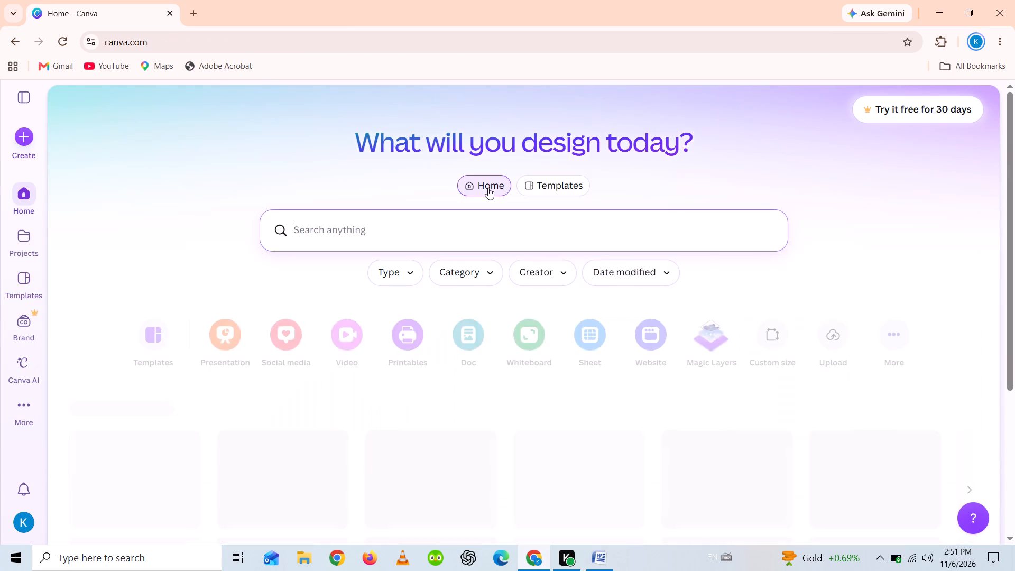
click(229, 327)
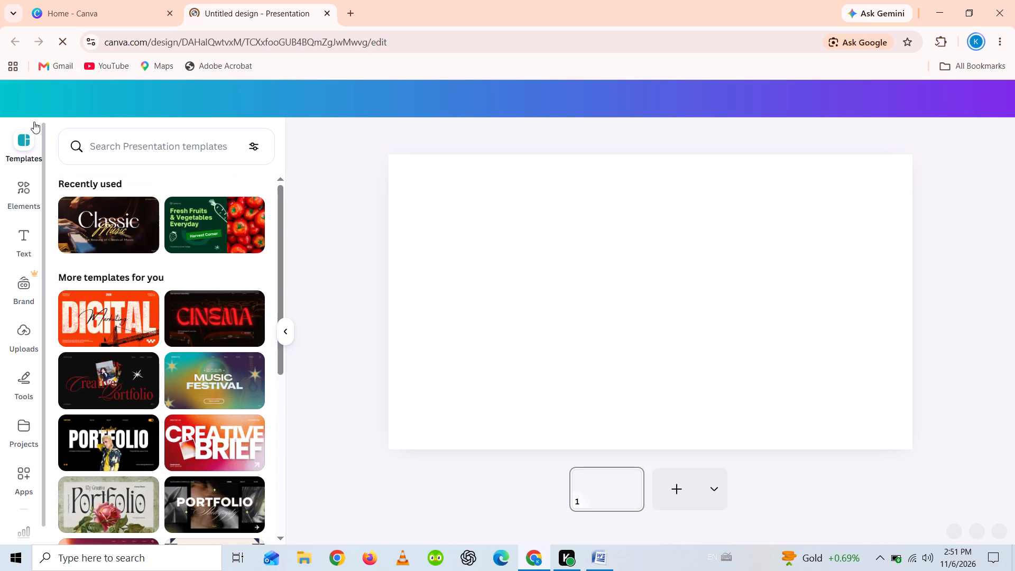
Search the presentation templates for diwali and apply the Happy Diwali cover of Purple and Gold Illustrated Diwali Presentation.
click(164, 149)
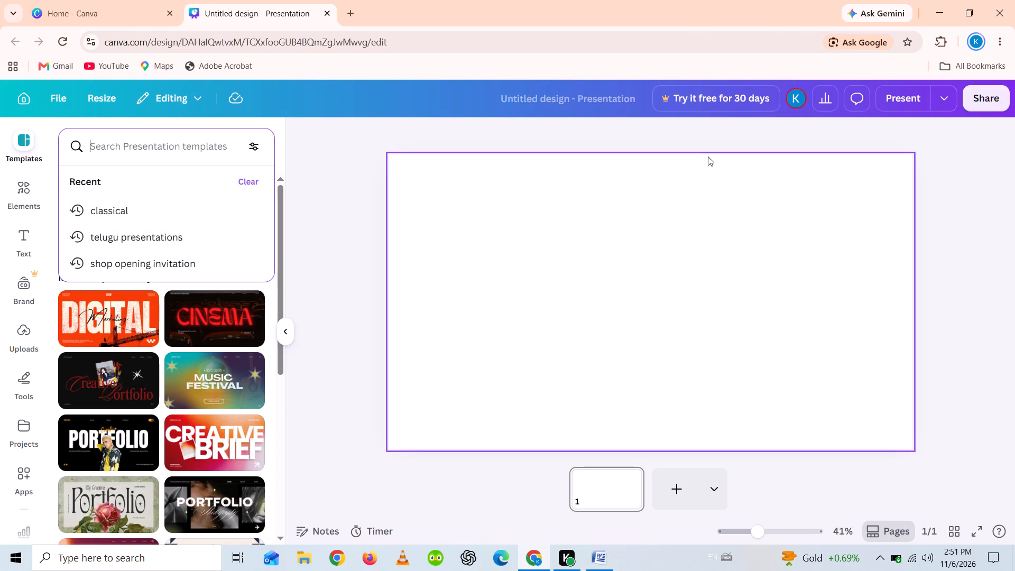
text(DIW)
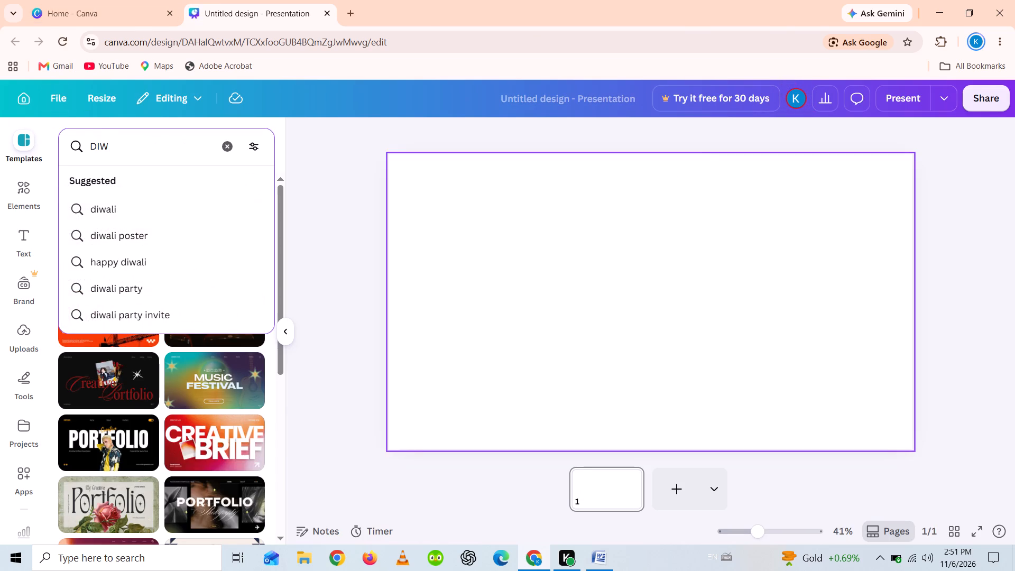
click(168, 208)
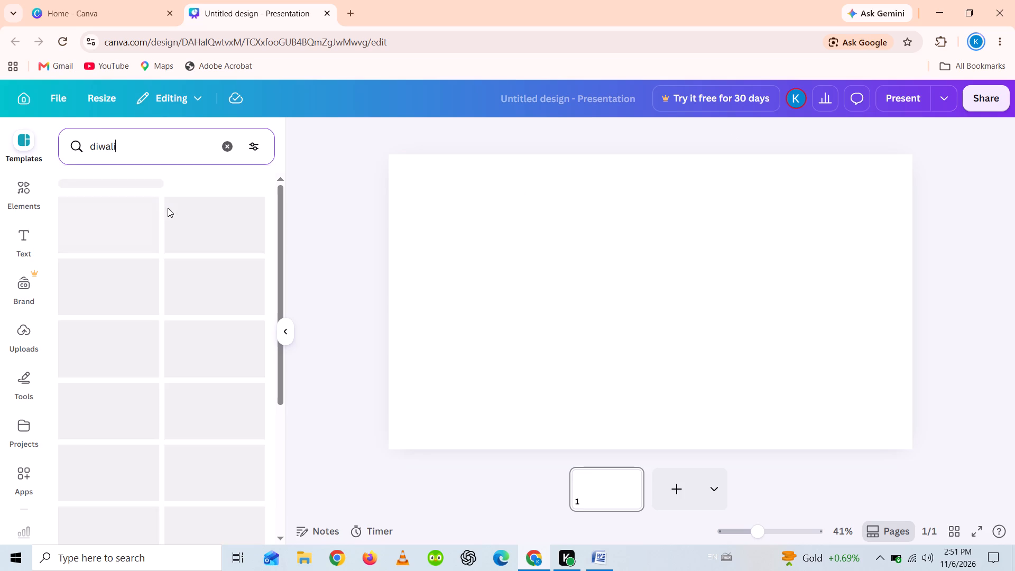
click(185, 221)
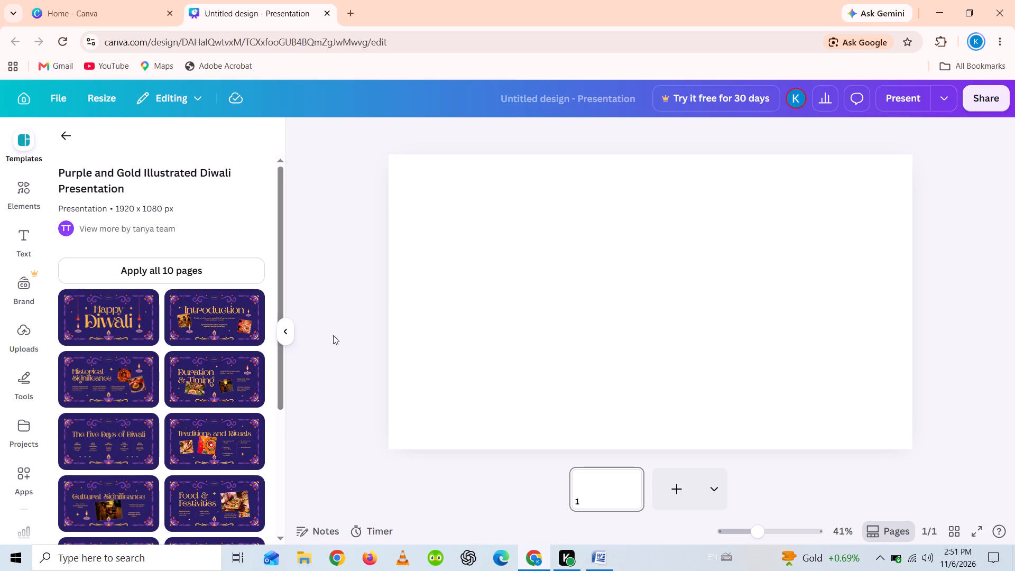
click(107, 317)
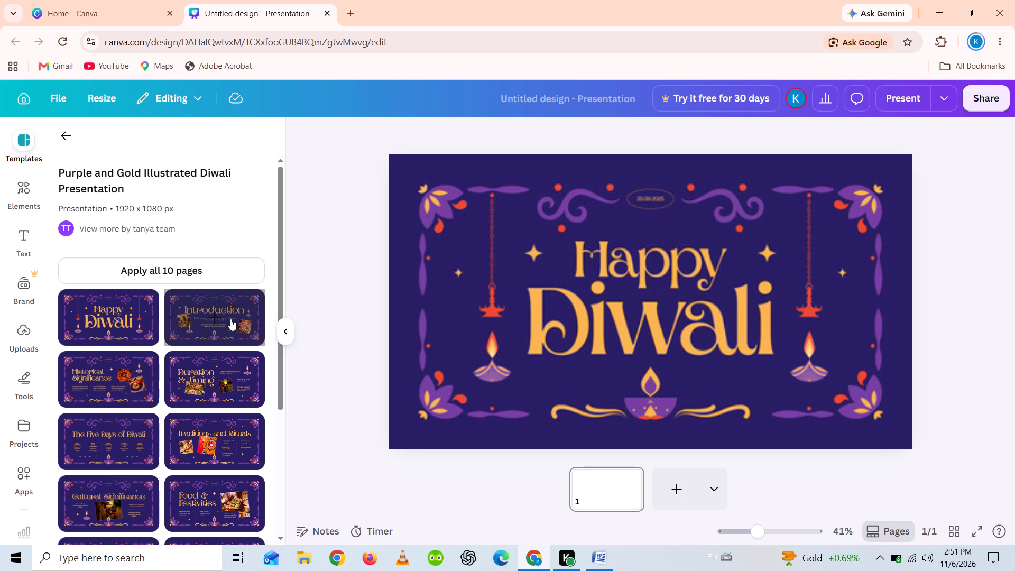
Add a second page, try the Introduction layout on it, and replace that with the Happy Diwali cover layout.
click(675, 487)
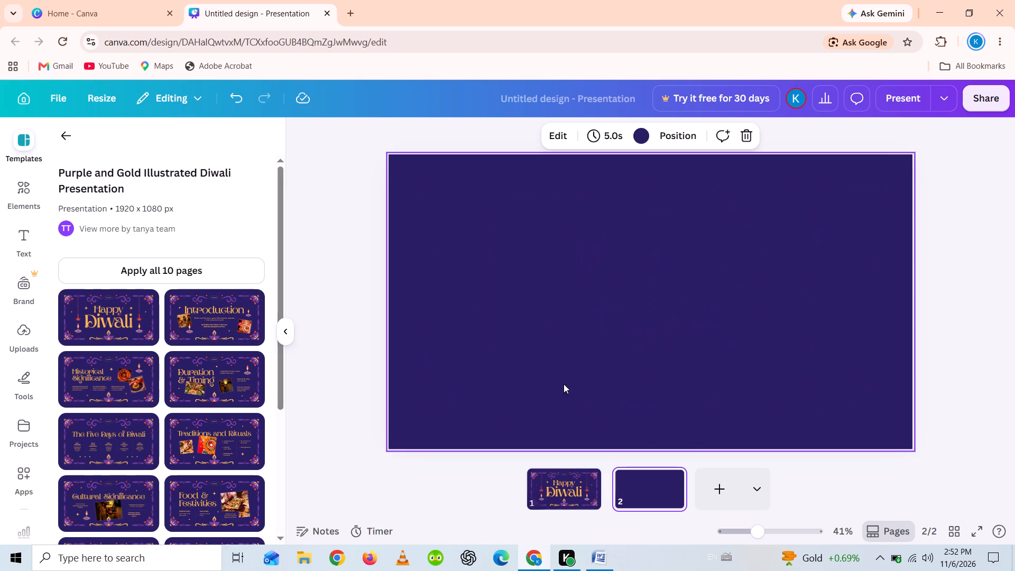
click(212, 316)
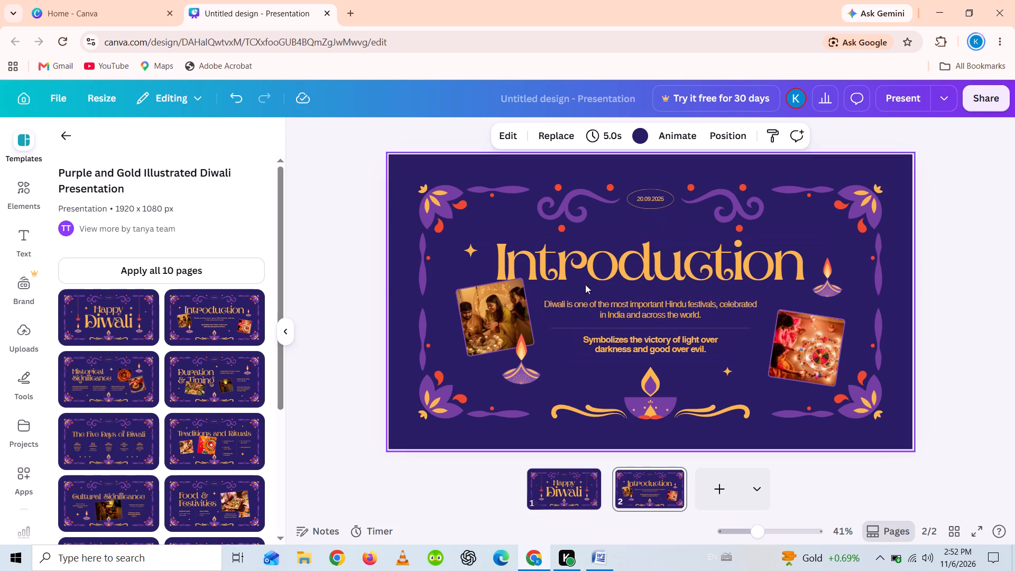
click(132, 307)
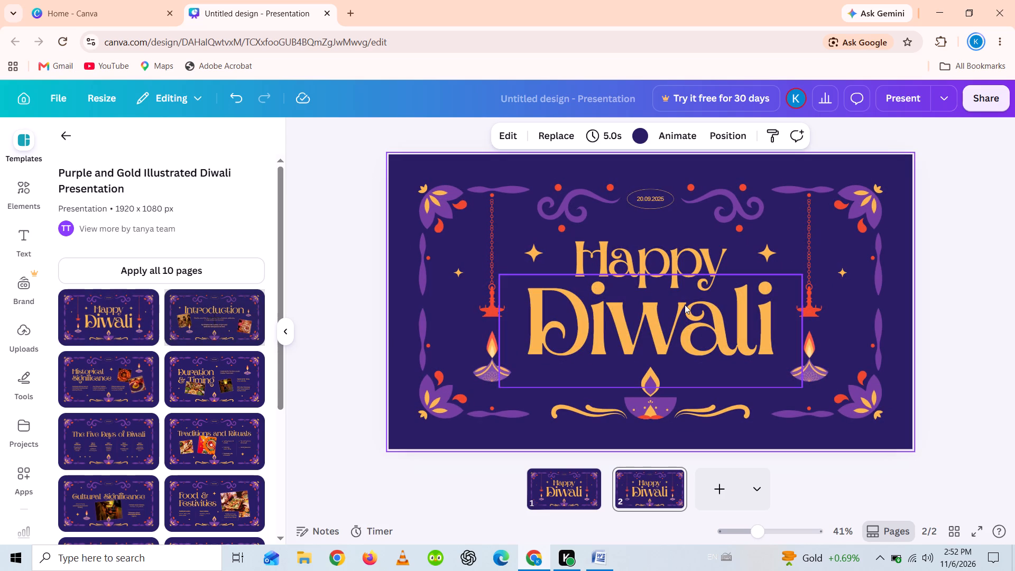
Change the date in the oval at the top of page 2 to 08.11.2026.
double_click(658, 199)
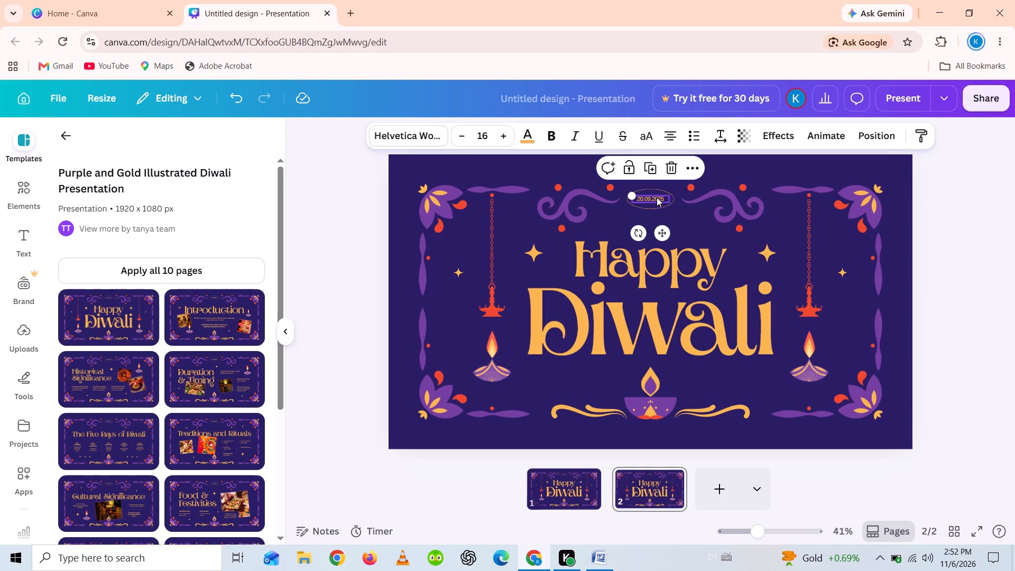
click(657, 196)
key(0)
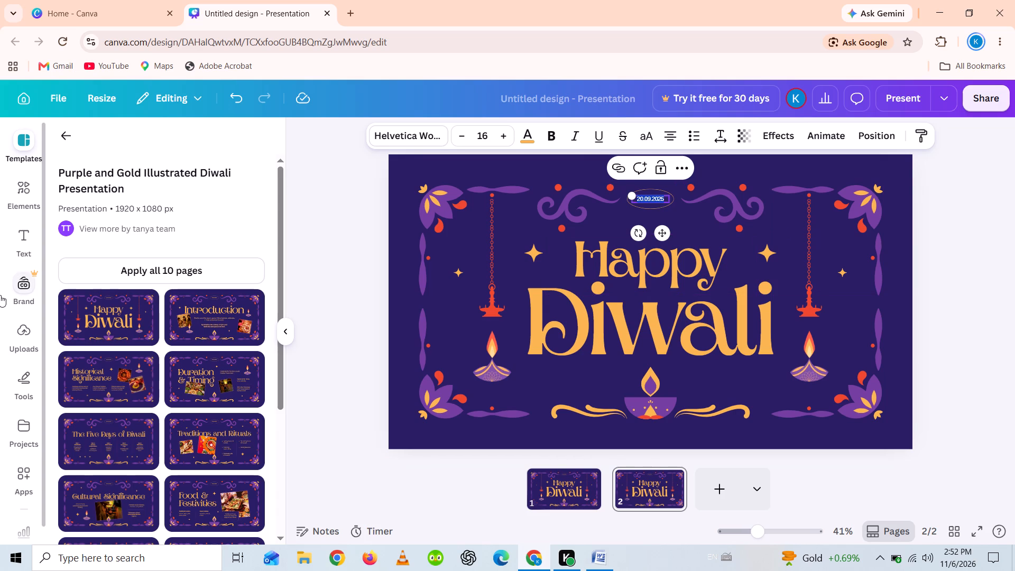
key(8)
key(period)
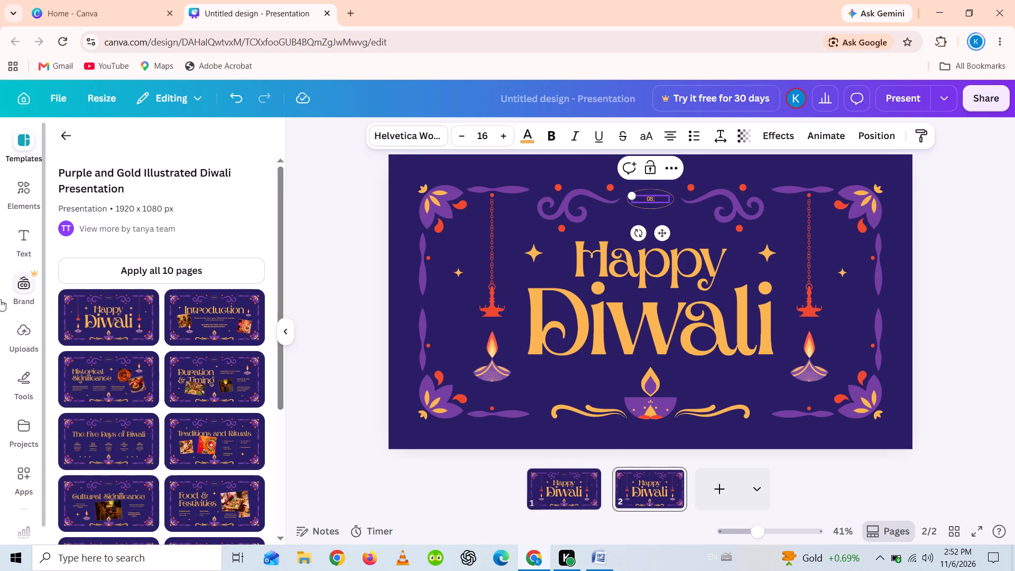
key(1)
key(1)
text(.20)
text(26)
click(805, 435)
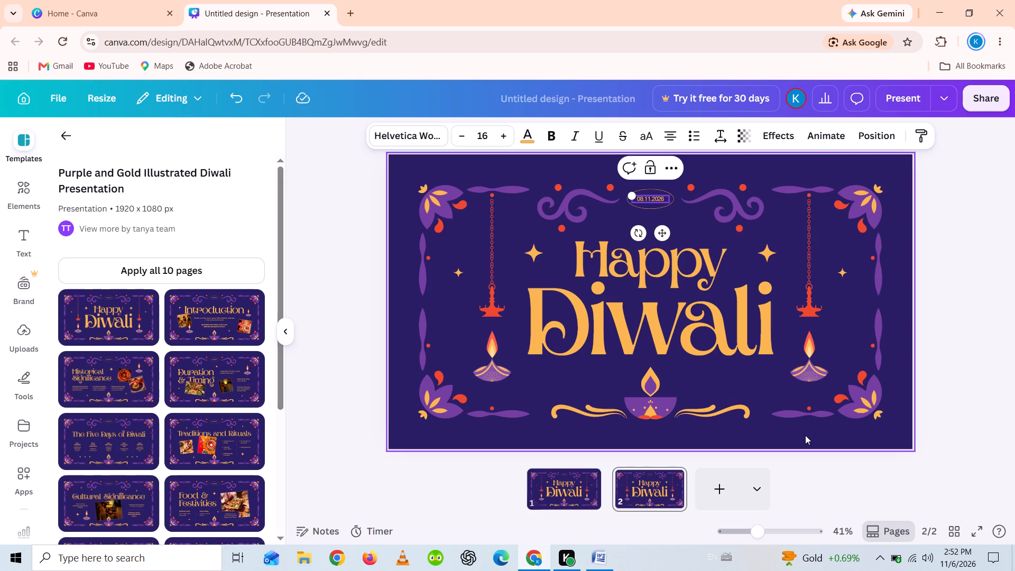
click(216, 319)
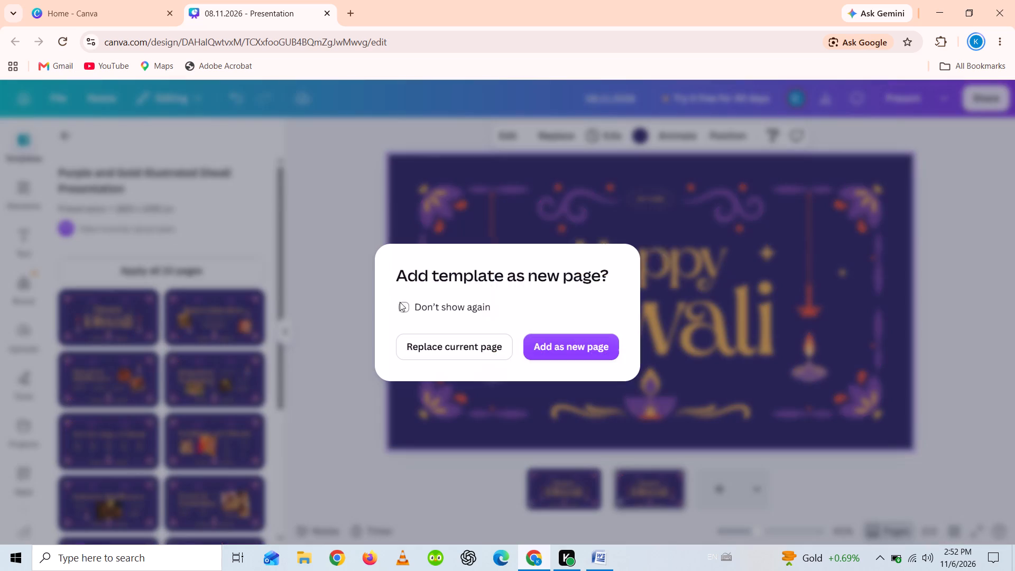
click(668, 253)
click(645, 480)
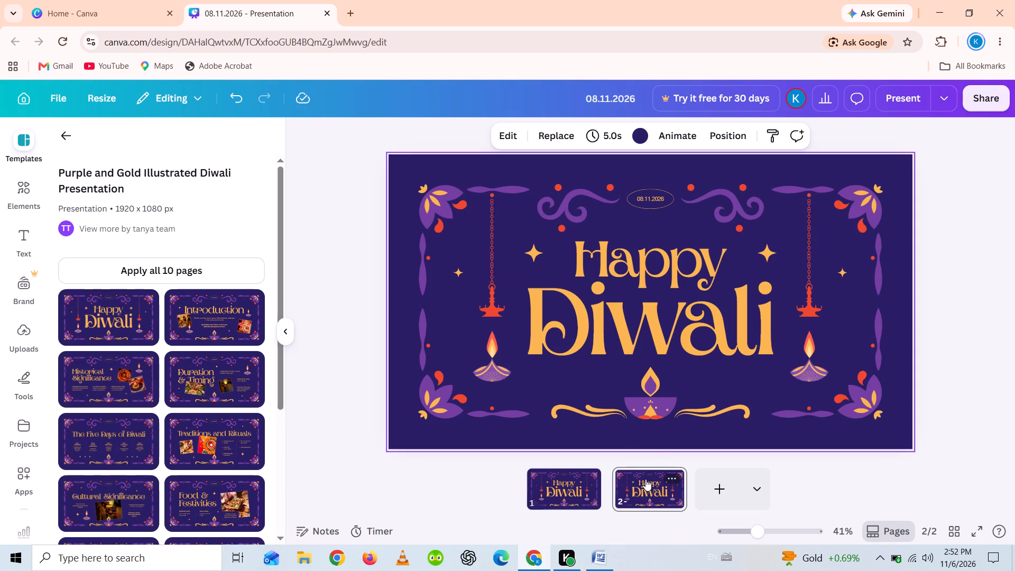
Delete page 1, the duplicate Happy Diwali cover dated 20.09.2025.
click(550, 496)
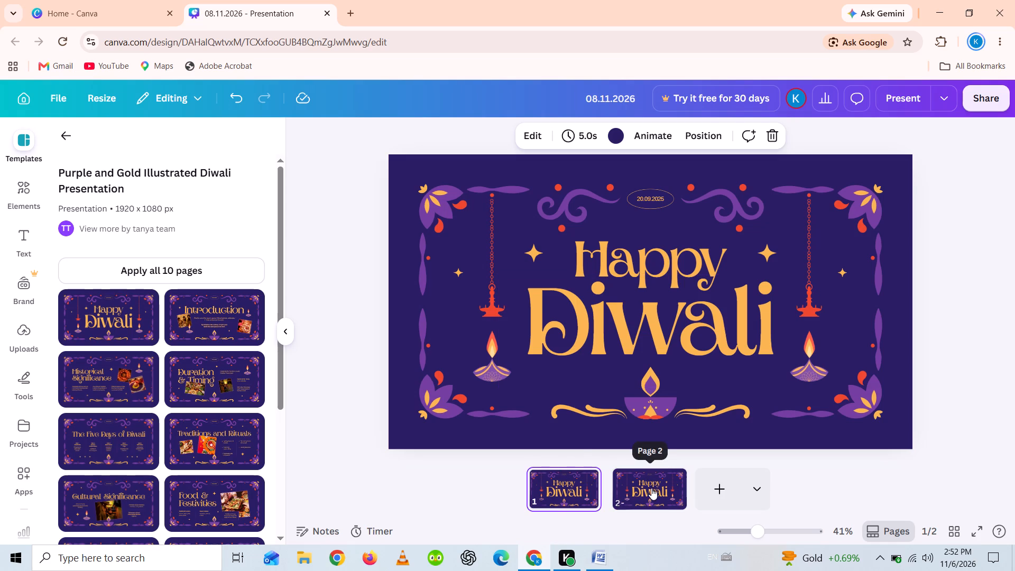
click(588, 479)
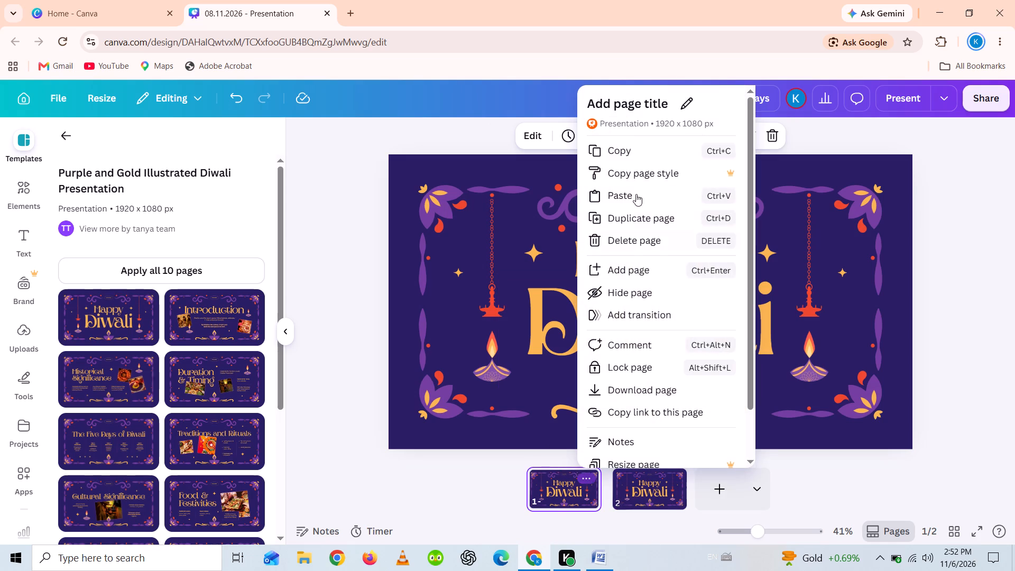
scroll(645, 326, down, 1)
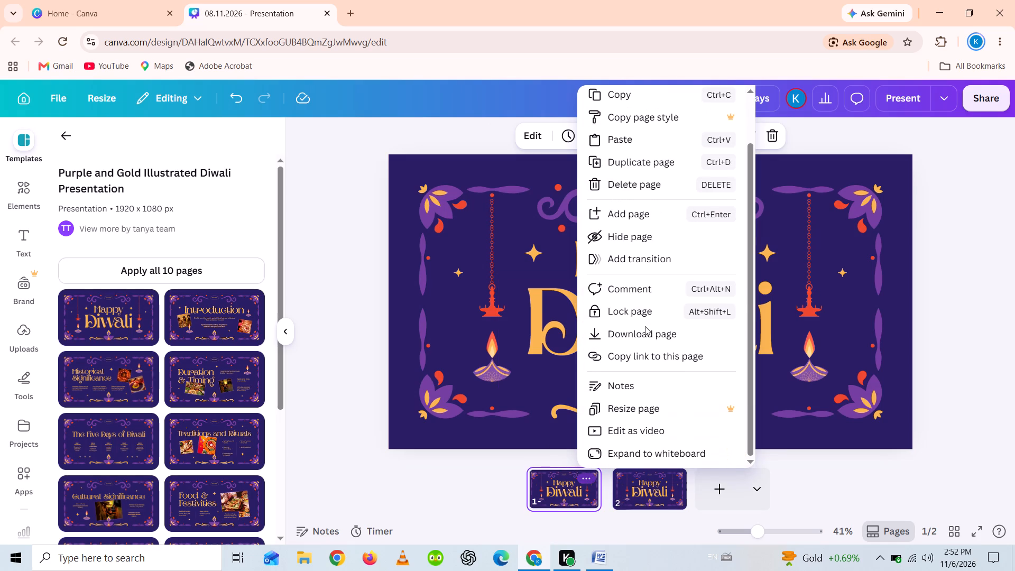
scroll(653, 336, up, 1)
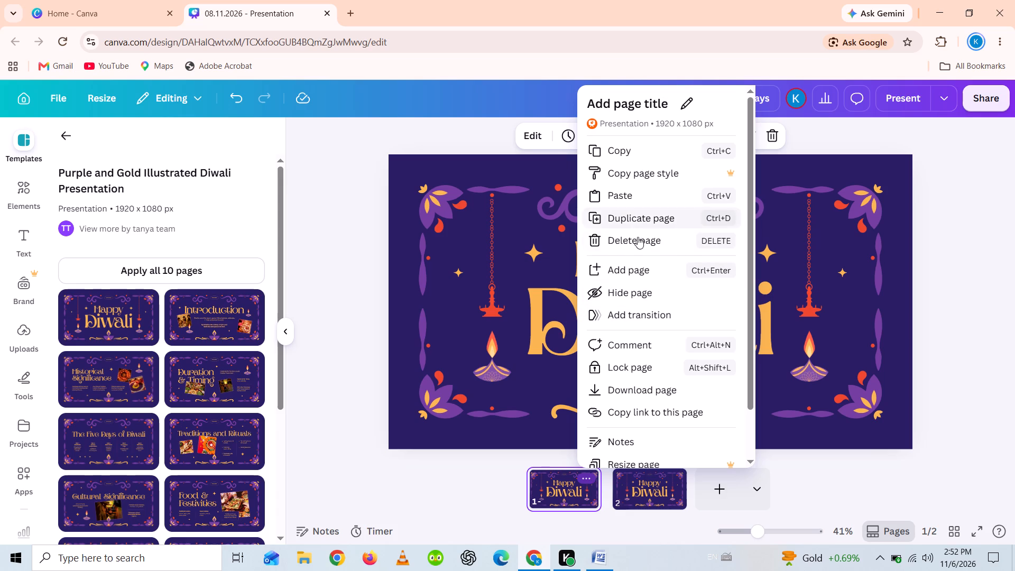
click(638, 243)
Add a new page after the cover and apply the template's Introduction layout to it.
click(680, 501)
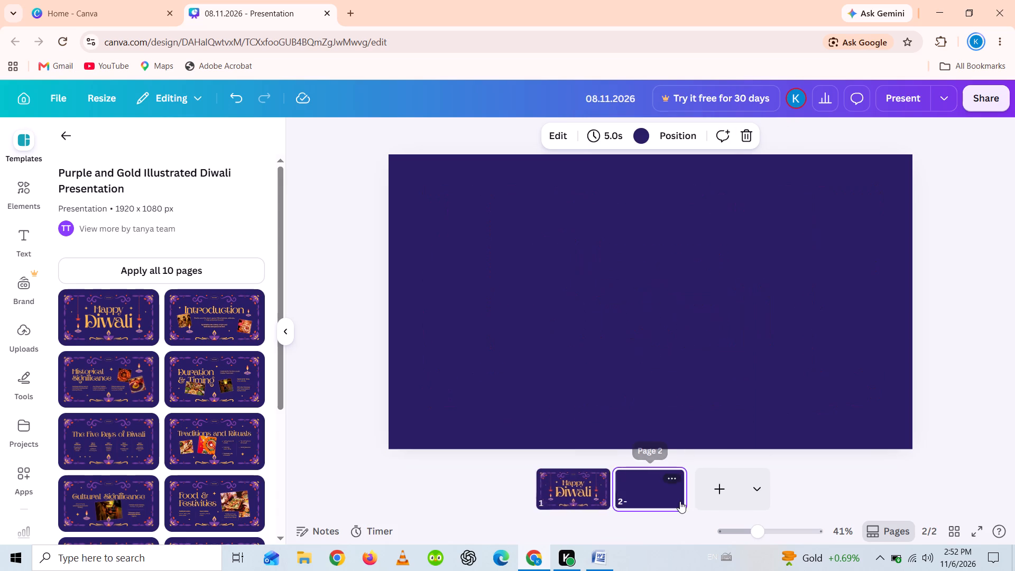
click(240, 320)
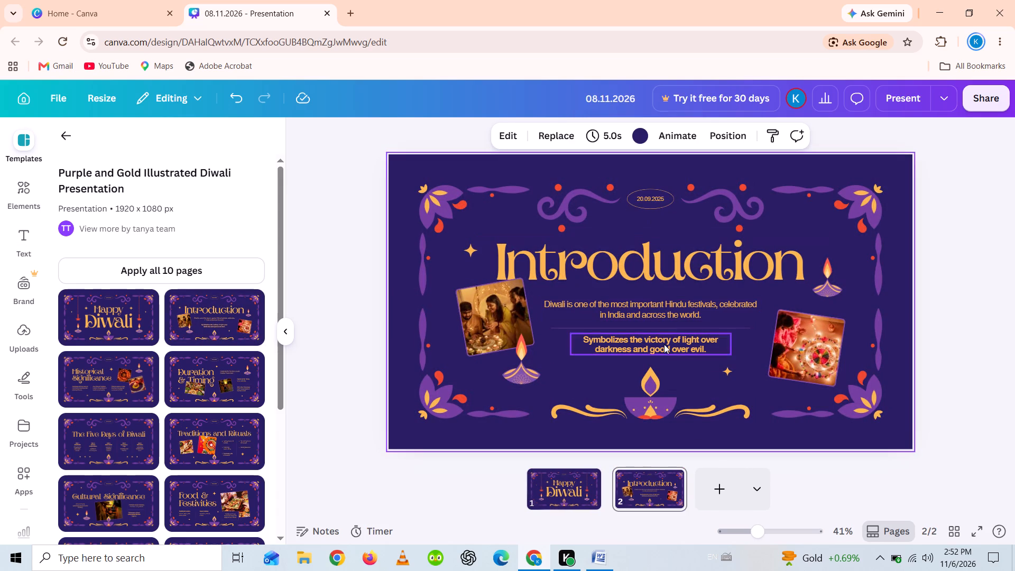
Change the date in the oval at the top of the Introduction page to 08.11.2026.
double_click(653, 202)
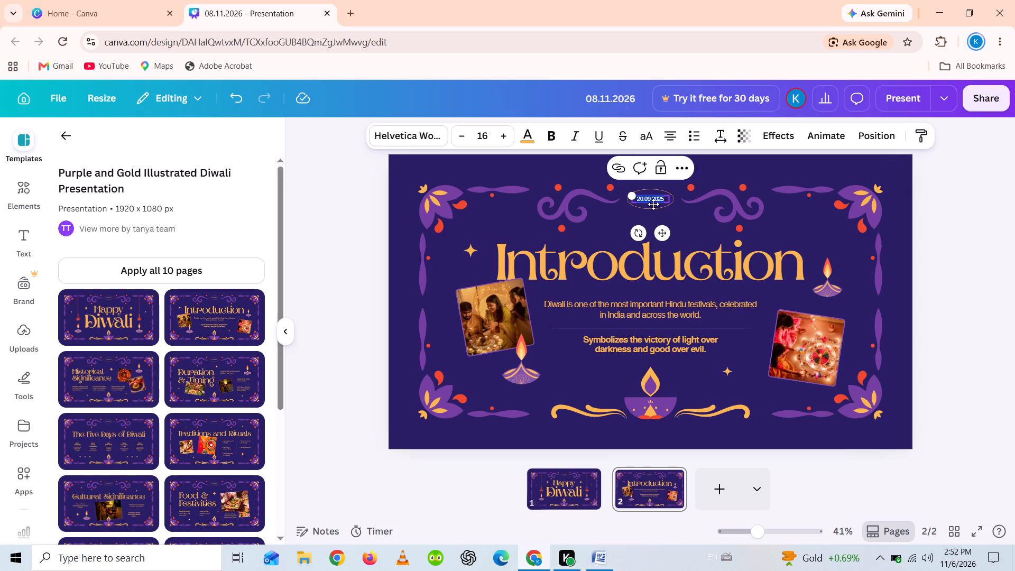
text(0.)
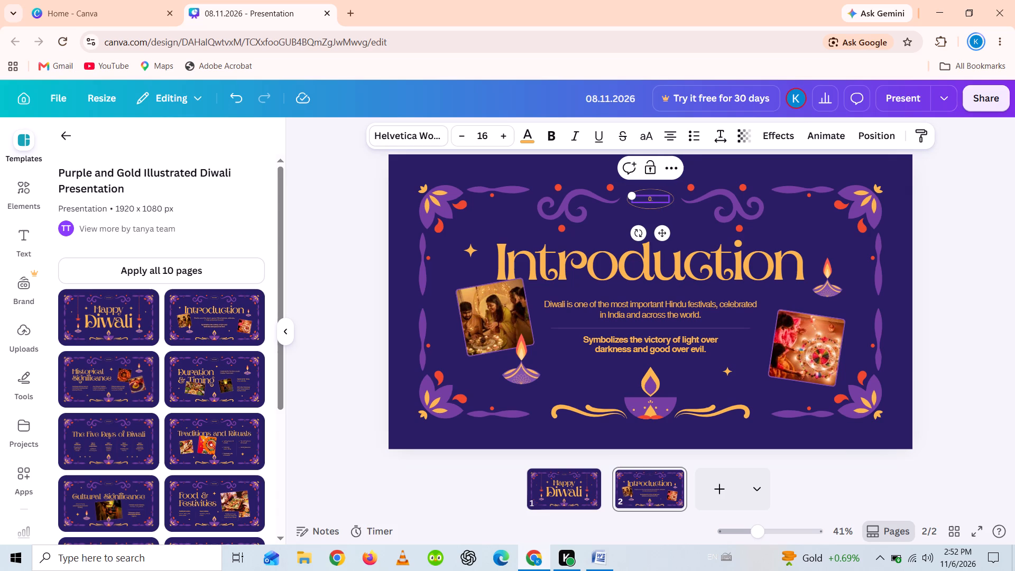
key(BackSpace)
key(8)
key(period)
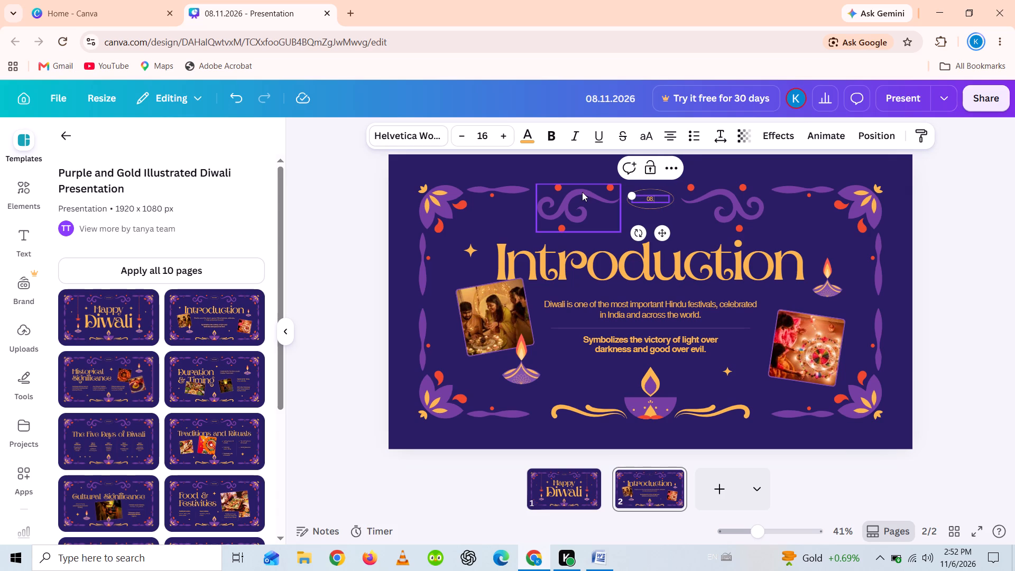
key(1)
key(1)
text(.2026)
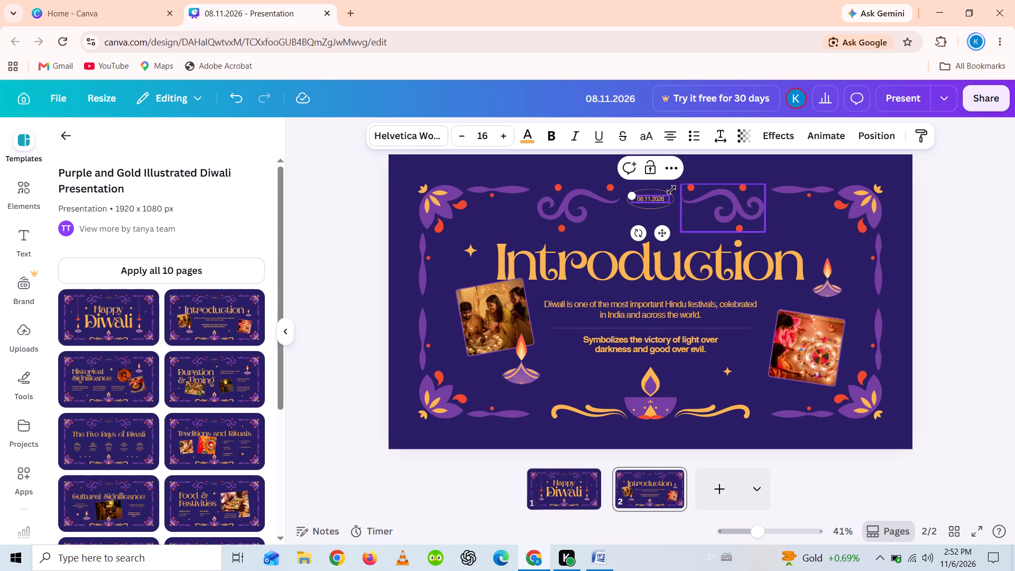
Copy the full date text 08.11.2026 from the oval on the Introduction page.
drag(664, 196, 648, 191)
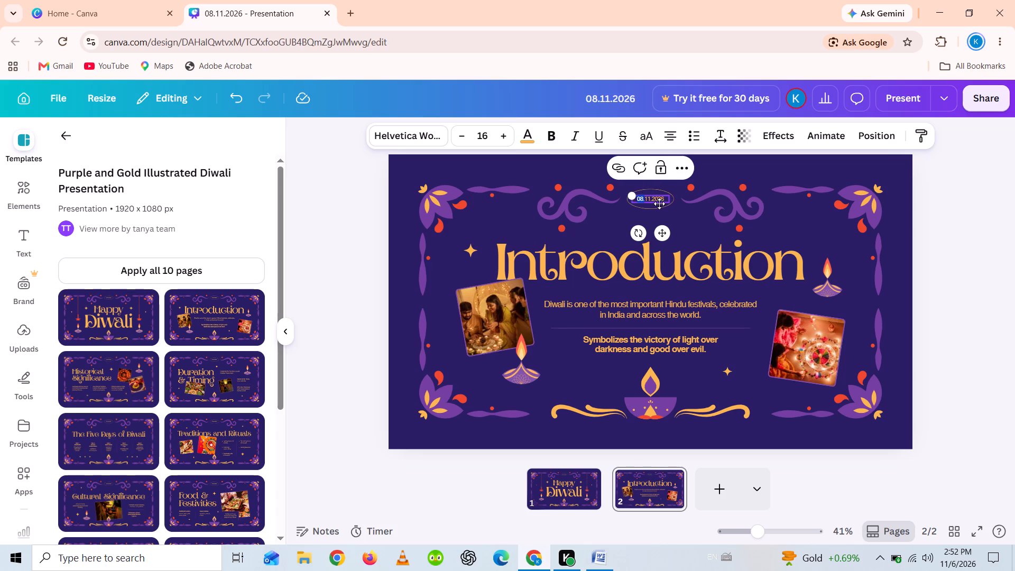
click(666, 198)
drag(665, 197, 632, 195)
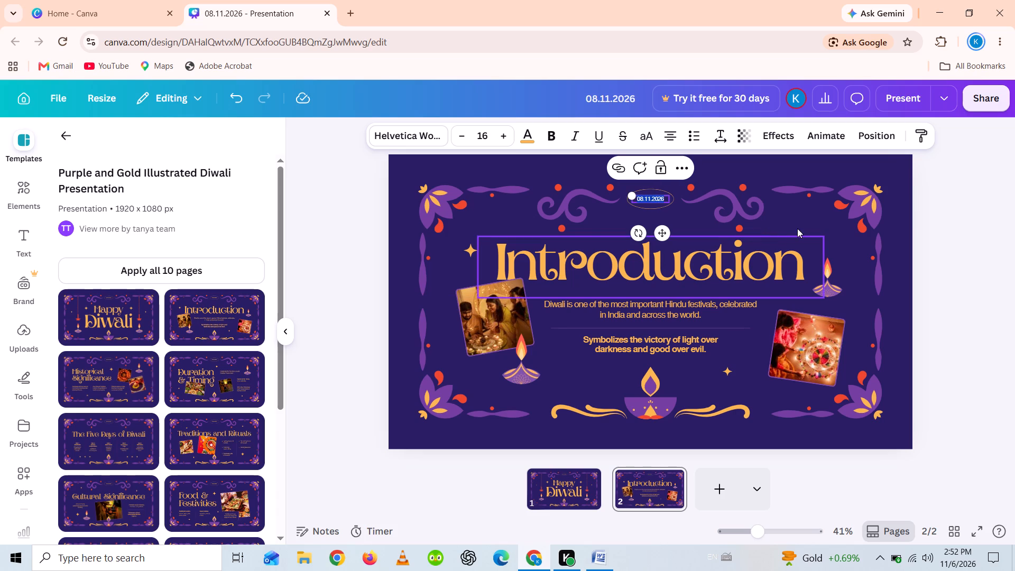
key(ctrl+c)
key(ctrl+c)
key(ctrl+c)
click(704, 207)
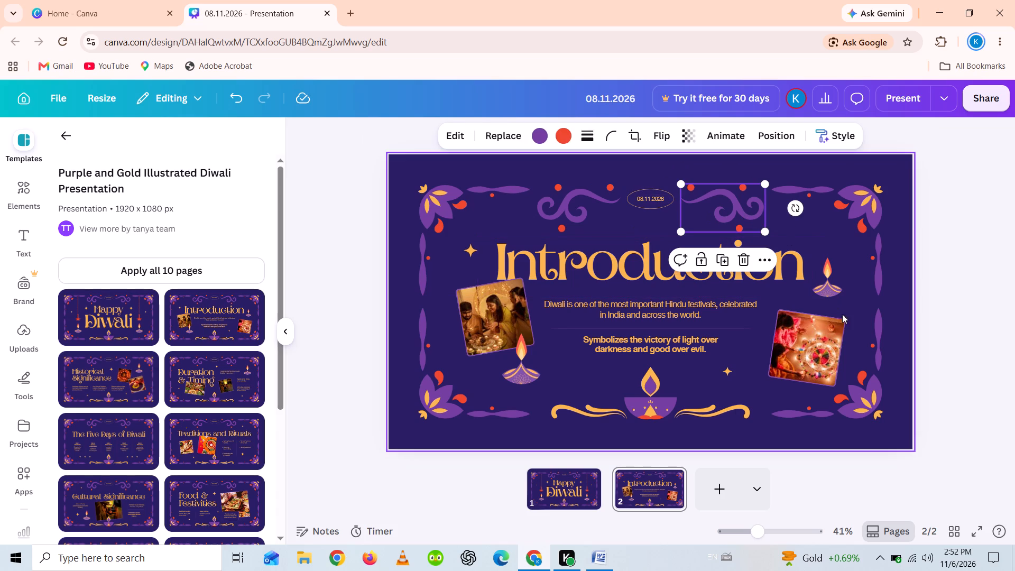
Add a new page with the Historical Significance layout and replace the date in its oval with 08.11.2026.
click(954, 288)
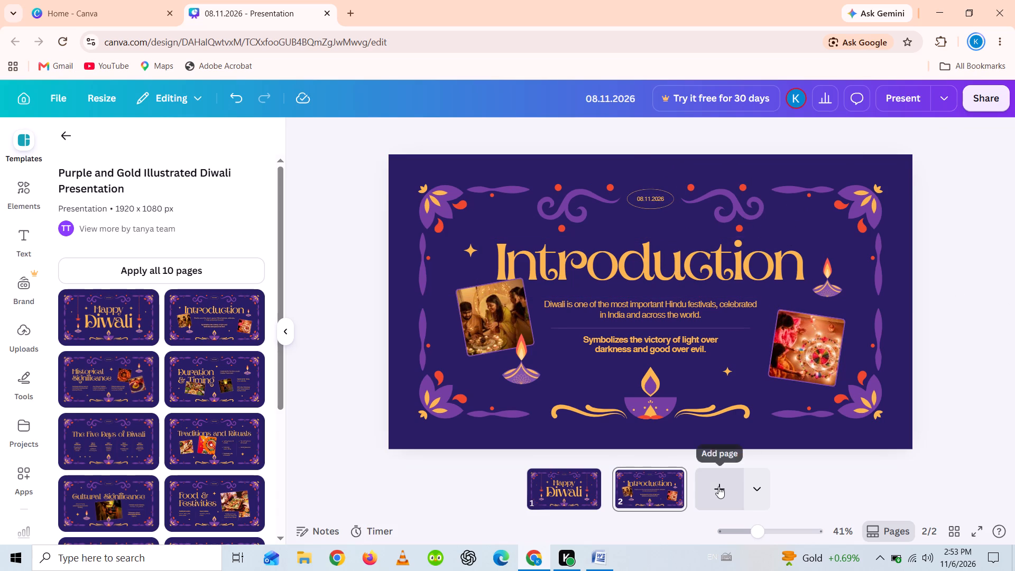
click(718, 486)
click(112, 387)
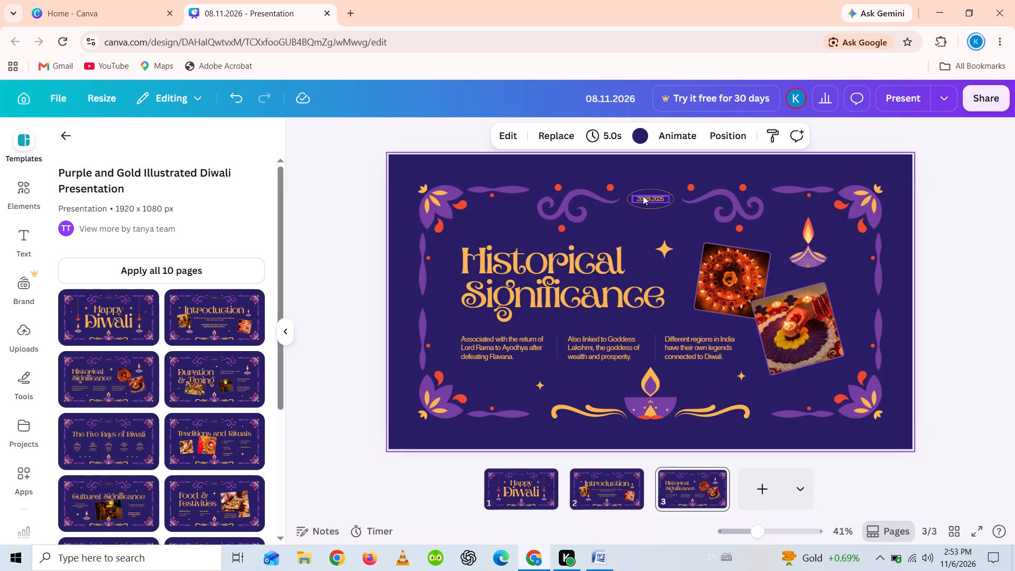
triple_click(661, 198)
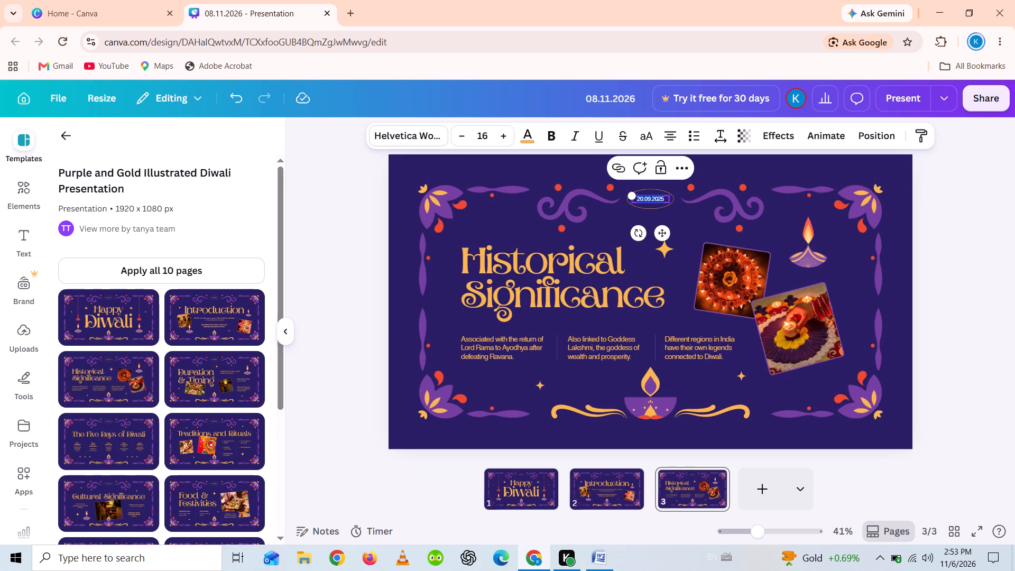
key(ctrl+v)
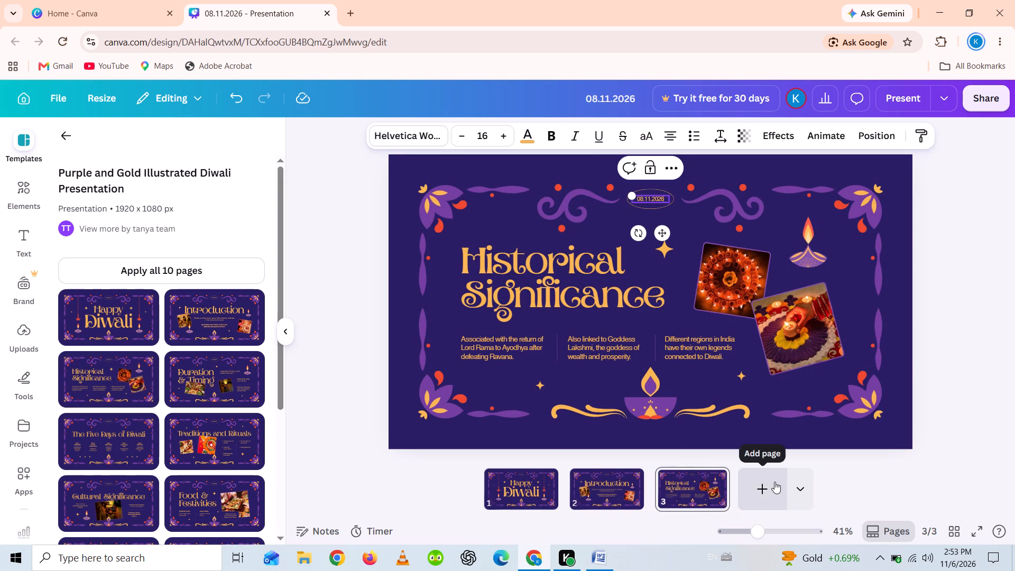
Add page 4 with the Duration & Timing layout and replace the date in its oval with 08.11.2026.
click(774, 482)
drag(190, 372, 196, 380)
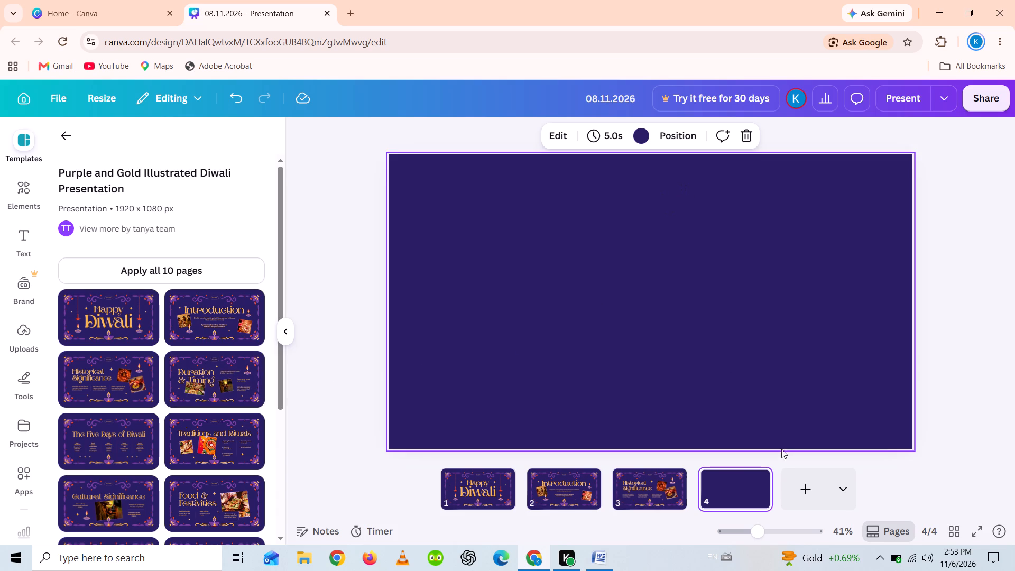
click(222, 375)
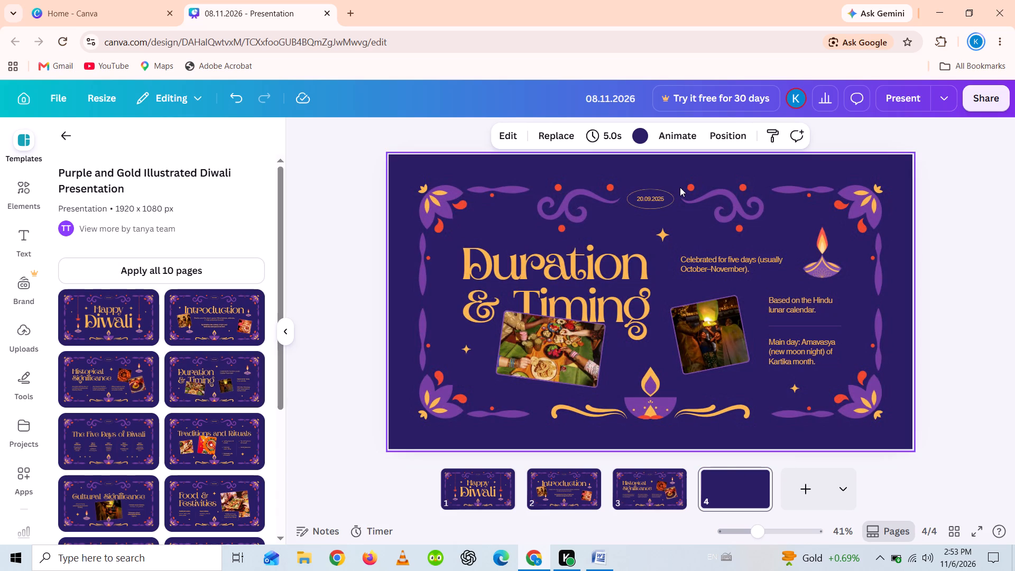
drag(660, 199, 660, 208)
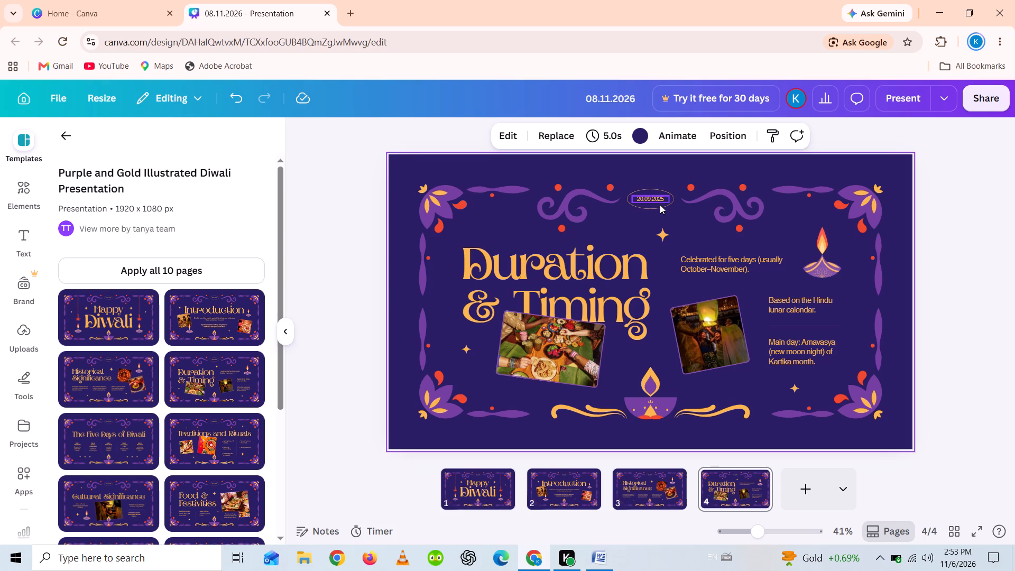
key(ctrl+z)
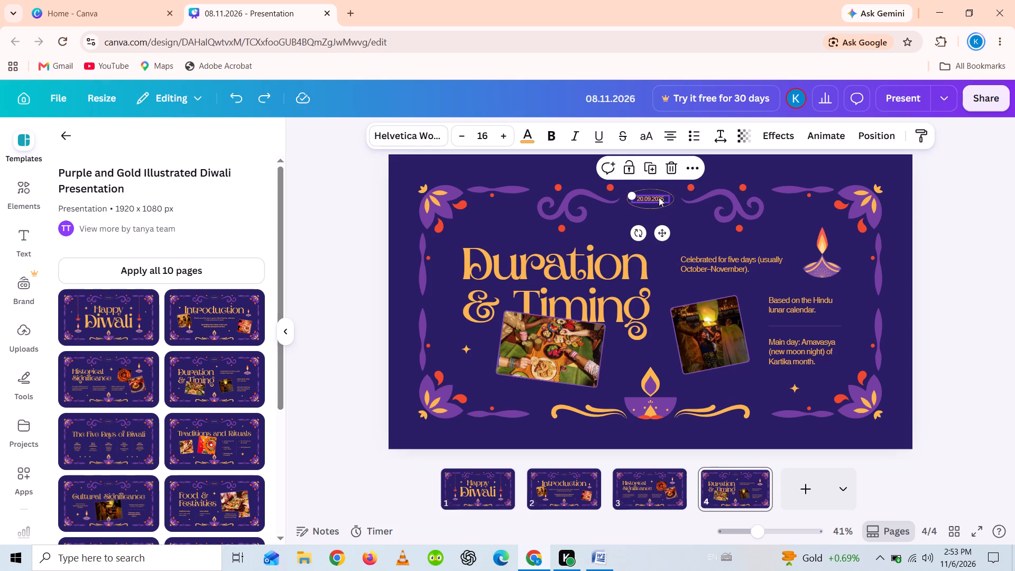
double_click(659, 197)
key(ctrl+v)
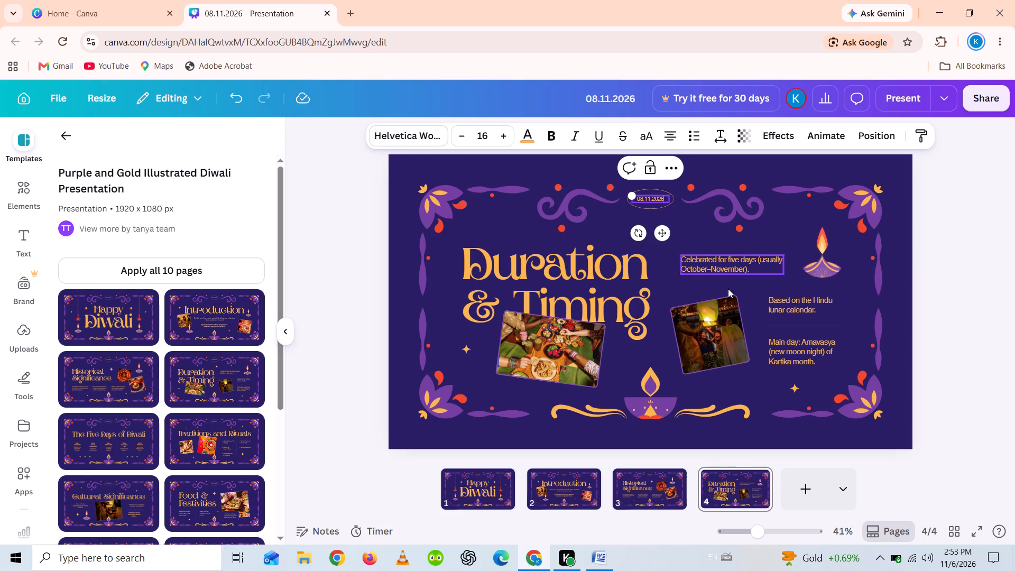
Add page 5 with The Five Days of Diwali layout and replace the date in its oval with 08.11.2026.
click(815, 492)
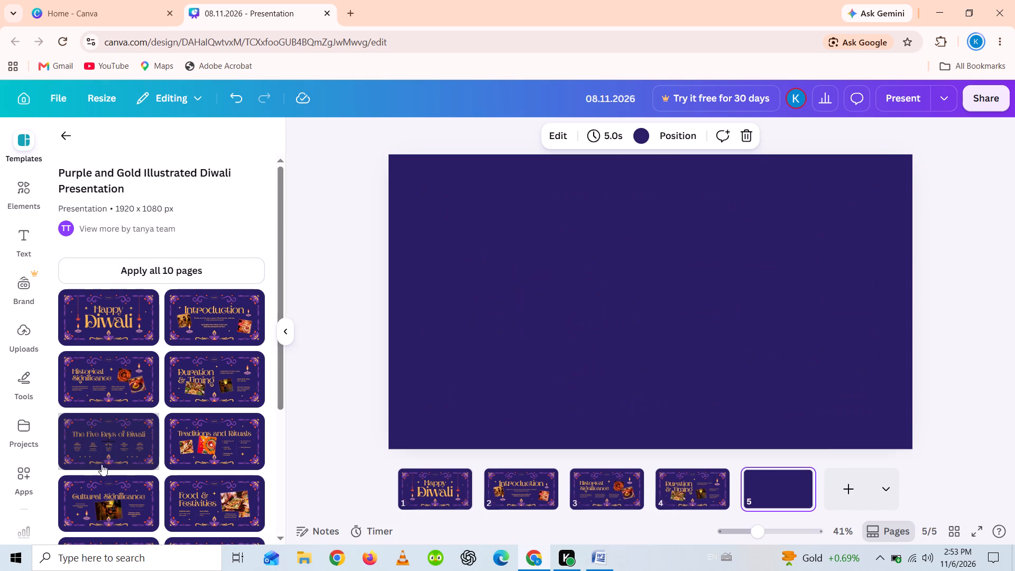
click(109, 452)
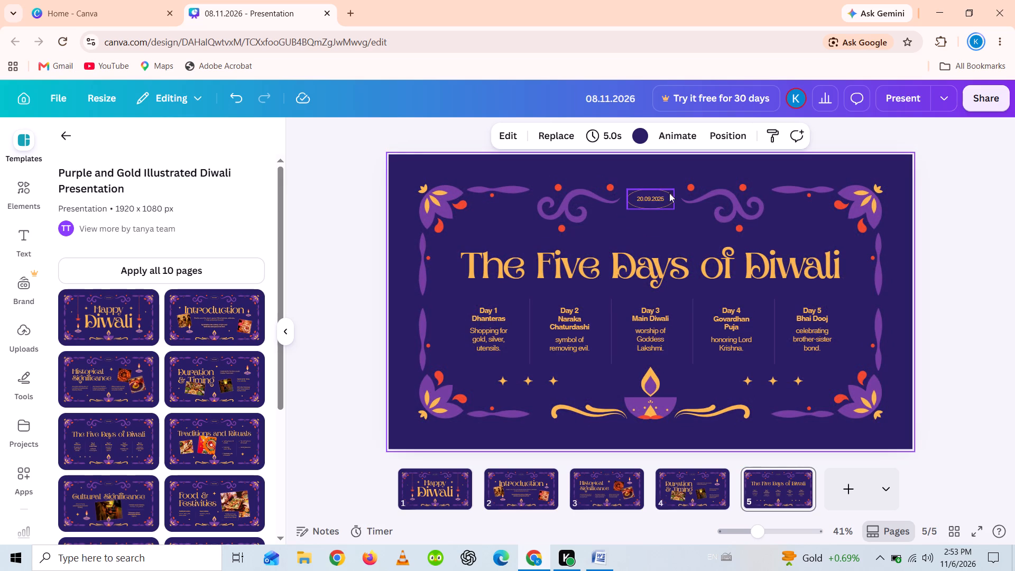
double_click(657, 201)
key(ctrl+v)
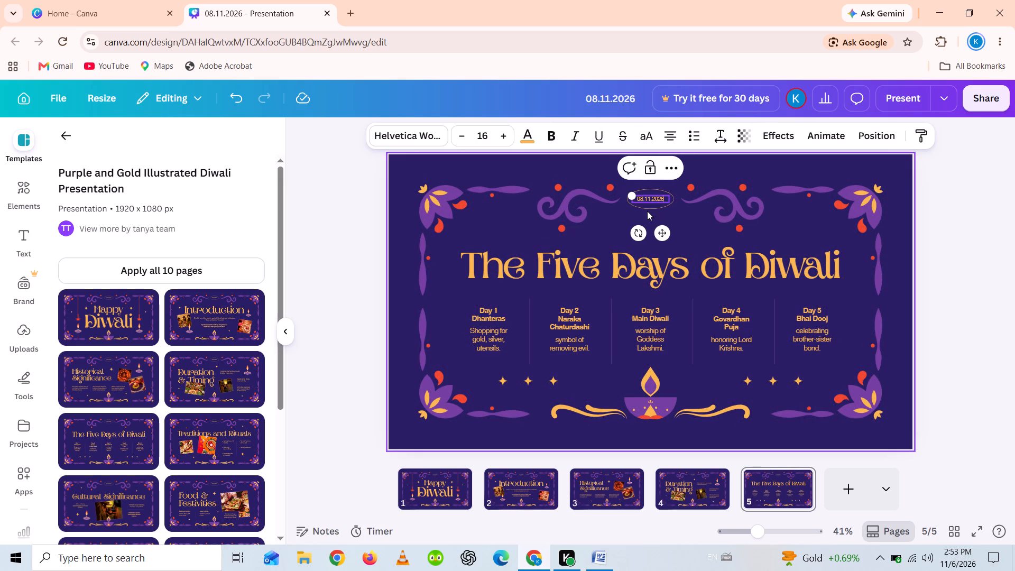
Add the Traditions and Rituals layout as new page 6 and replace the date in its oval with 08.11.2026.
click(234, 432)
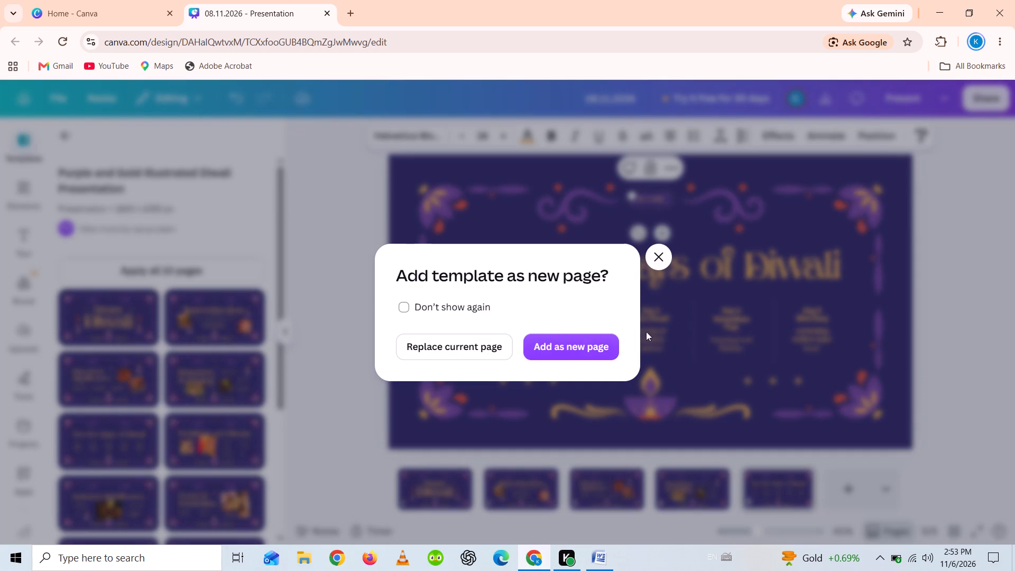
click(570, 345)
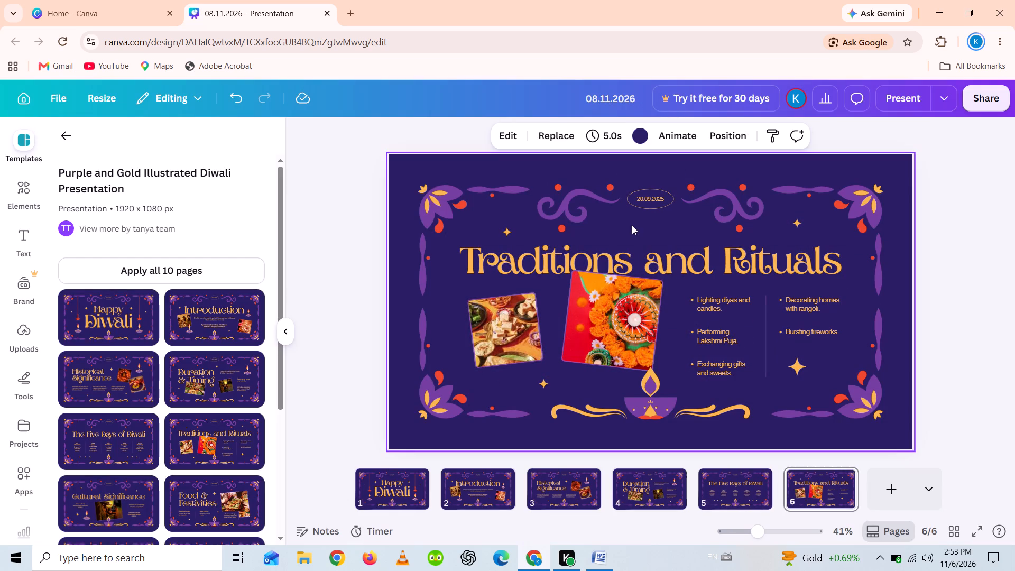
click(651, 199)
click(651, 199)
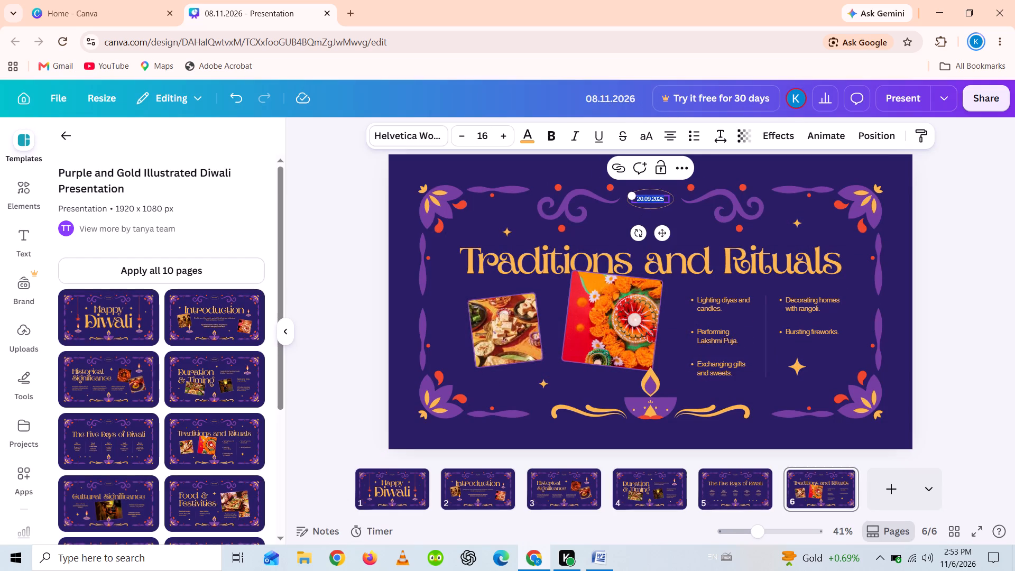
key(ctrl+v)
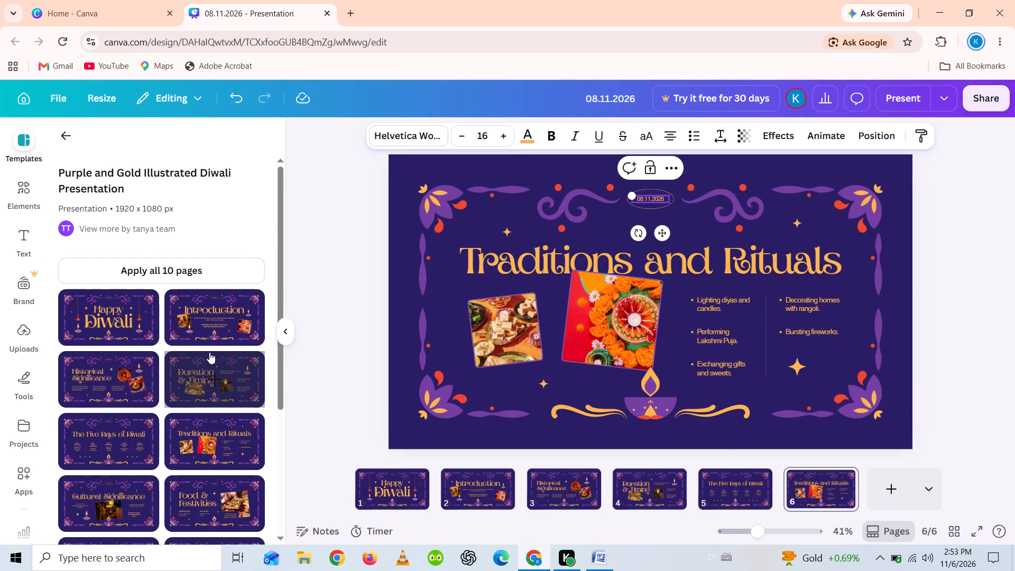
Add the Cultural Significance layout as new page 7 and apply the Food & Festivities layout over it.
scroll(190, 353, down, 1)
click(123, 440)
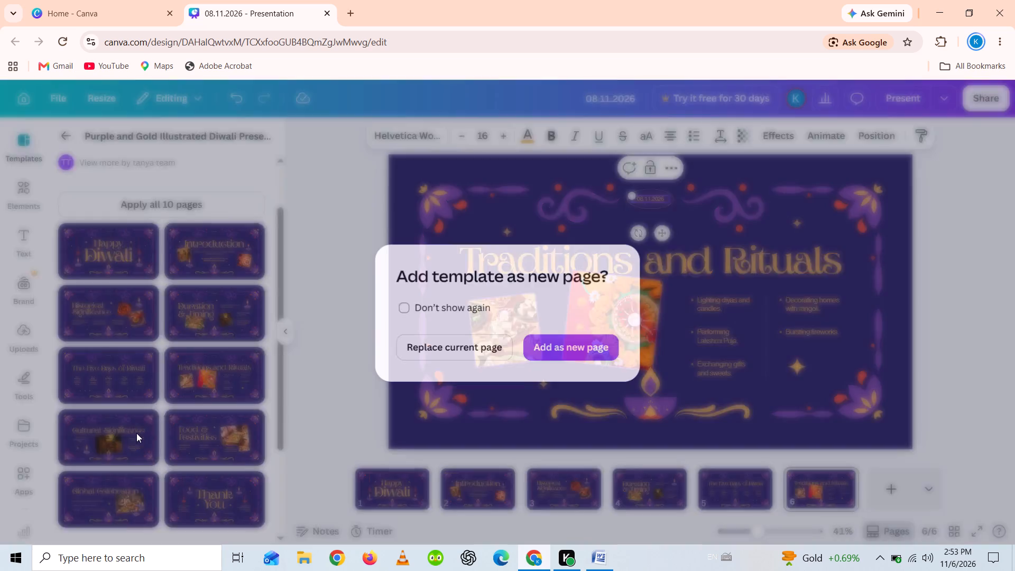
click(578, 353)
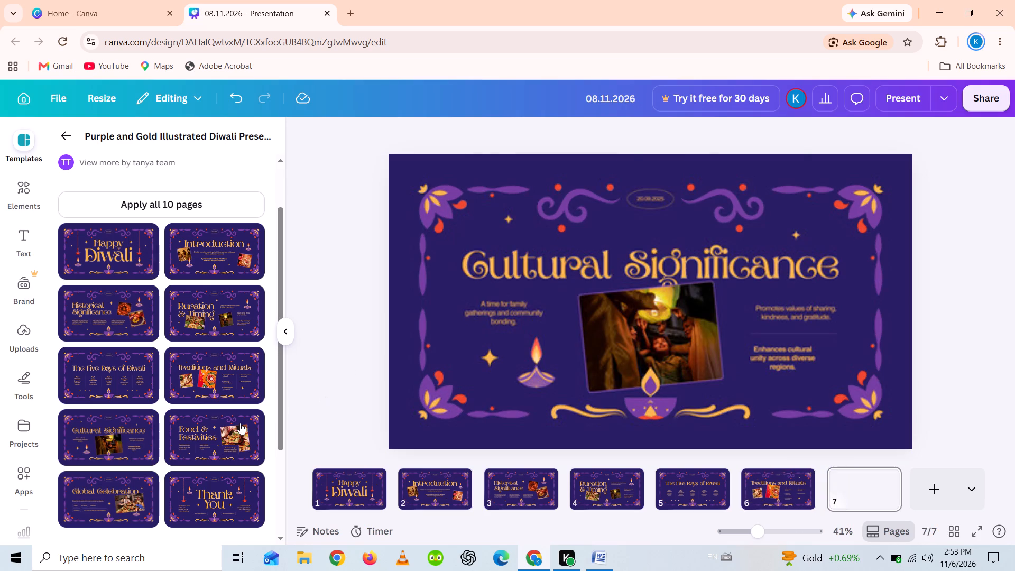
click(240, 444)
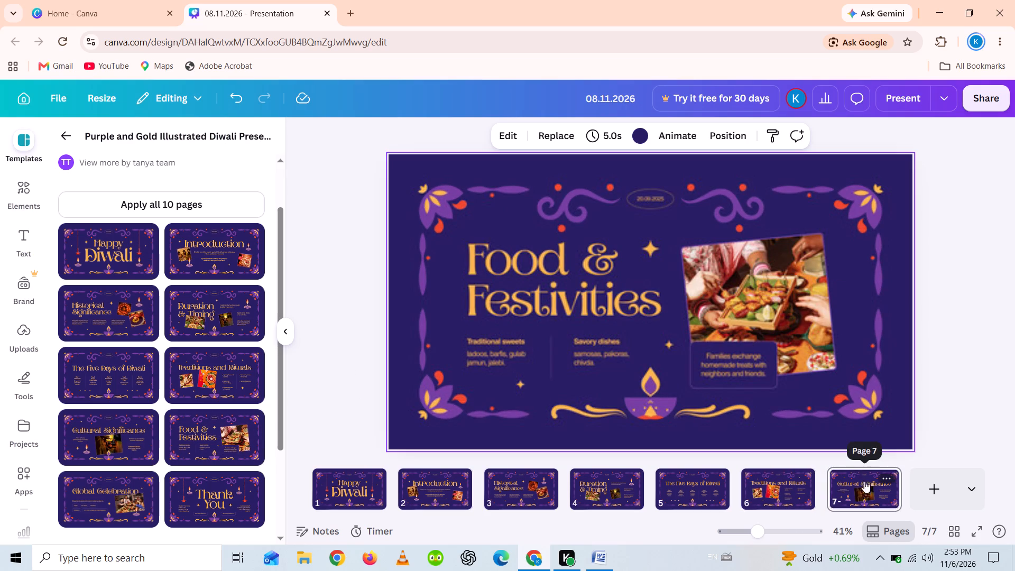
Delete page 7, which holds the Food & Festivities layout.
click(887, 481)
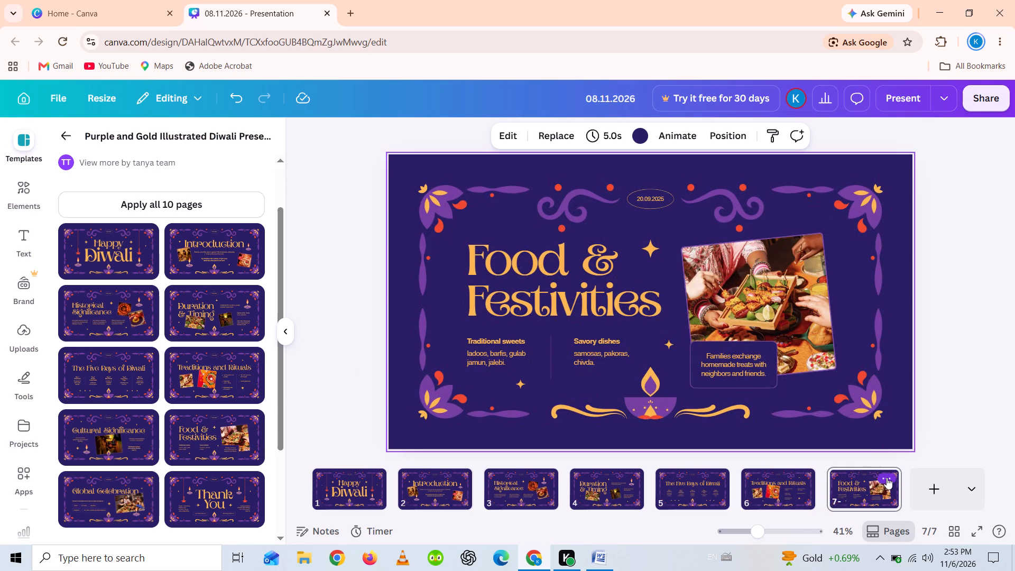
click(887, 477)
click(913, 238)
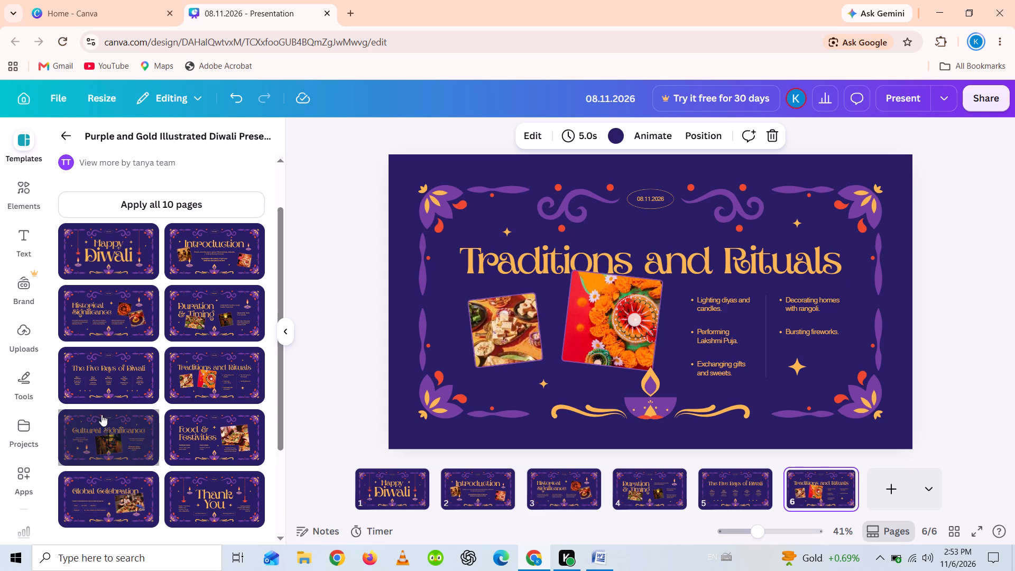
Add the Cultural Significance layout as new page 7 and replace the date in its oval with 08.11.2026.
click(137, 439)
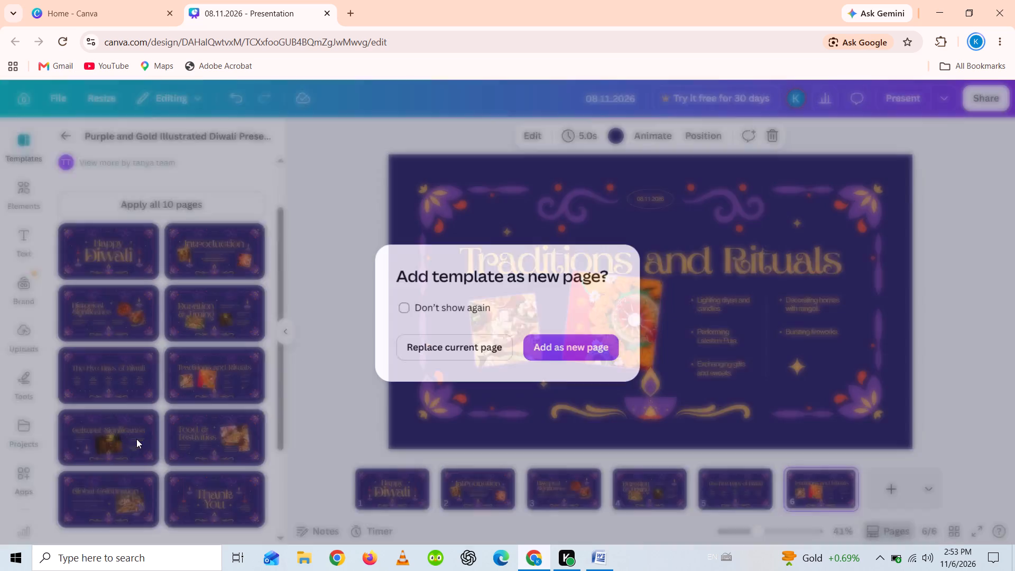
click(590, 343)
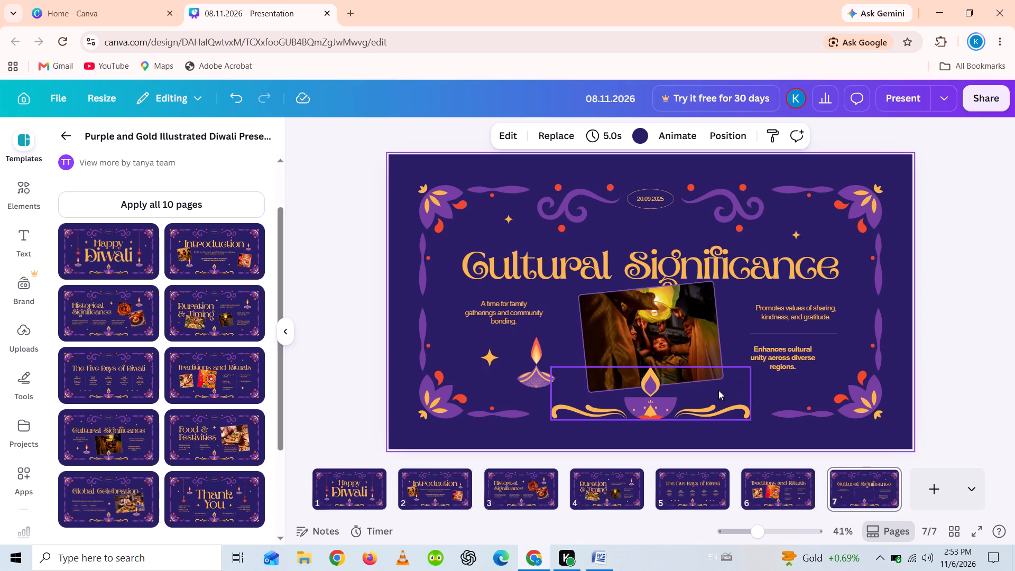
double_click(647, 197)
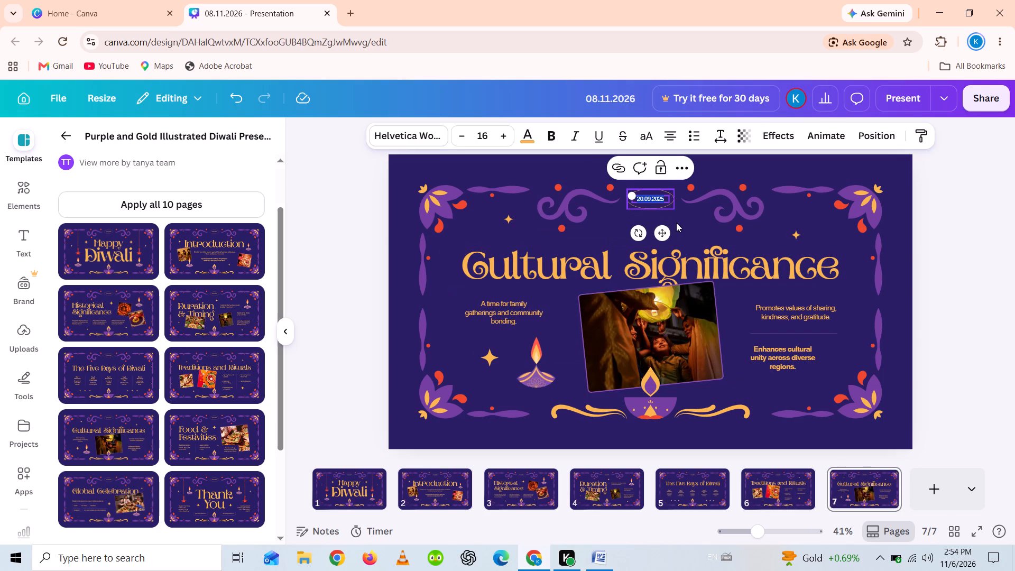
key(ctrl+v)
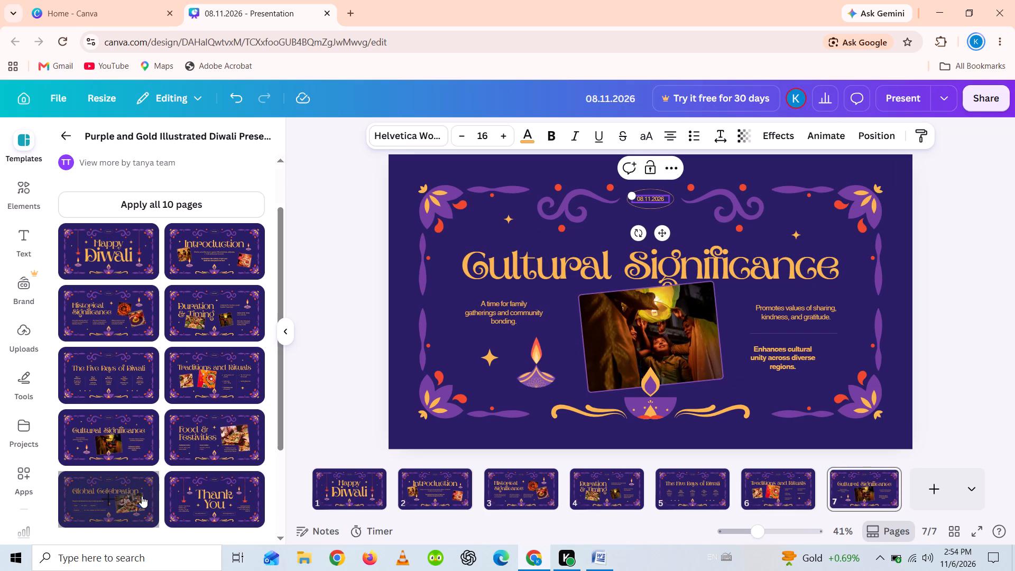
Add page 8 with the Food & Festivities layout and replace the date in its oval with 08.11.2026.
drag(232, 440, 230, 449)
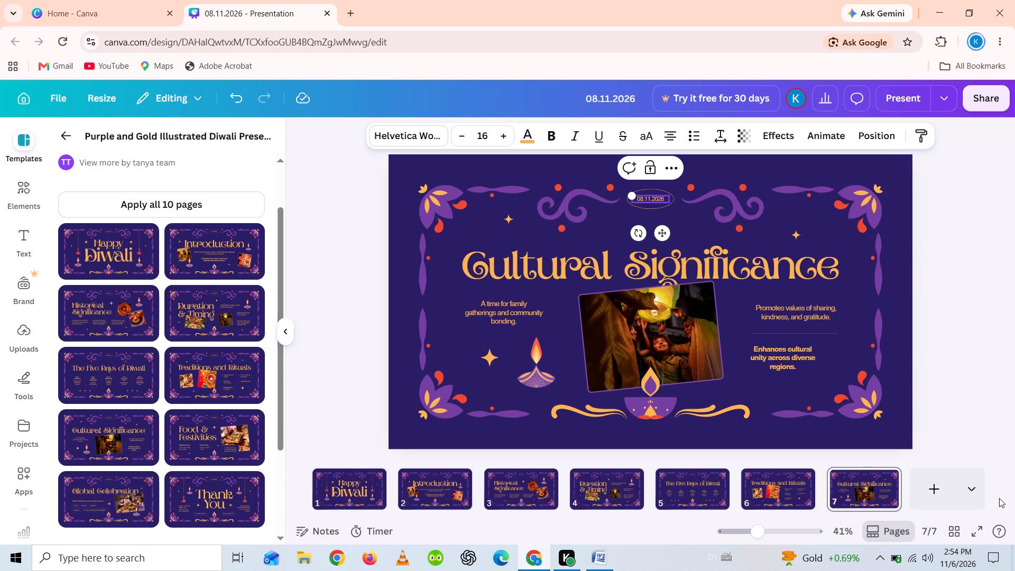
click(944, 491)
click(200, 444)
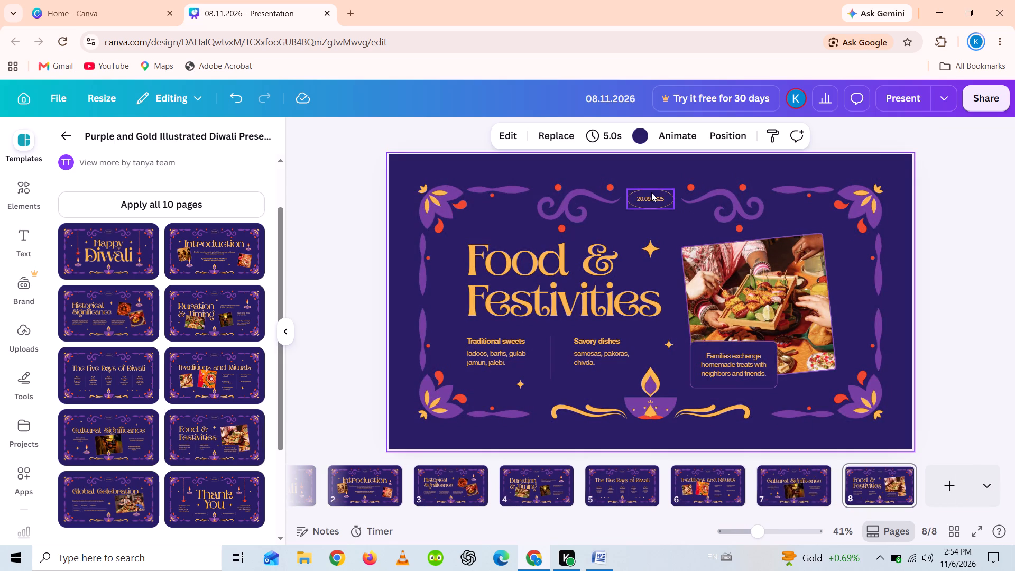
double_click(656, 199)
key(ctrl+v)
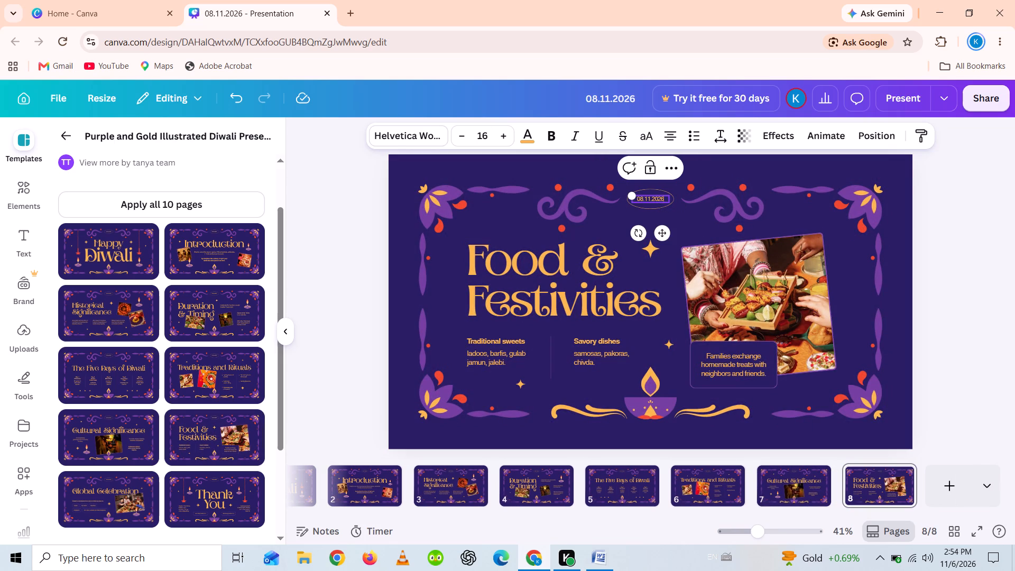
Add page 9 with the Global Celebration layout and replace the date in its oval with 08.11.2026.
click(938, 489)
scroll(164, 456, down, 2)
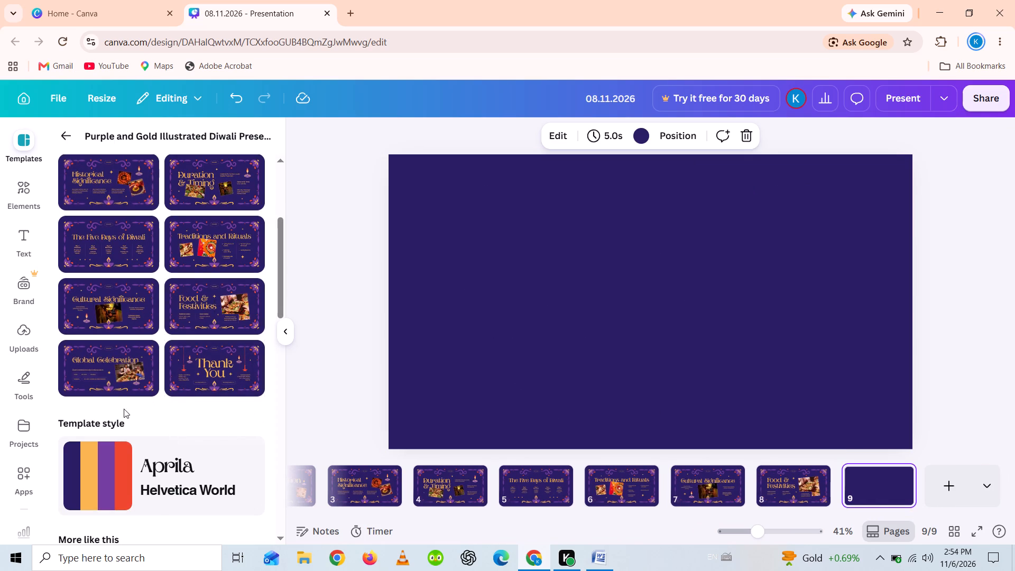
click(114, 364)
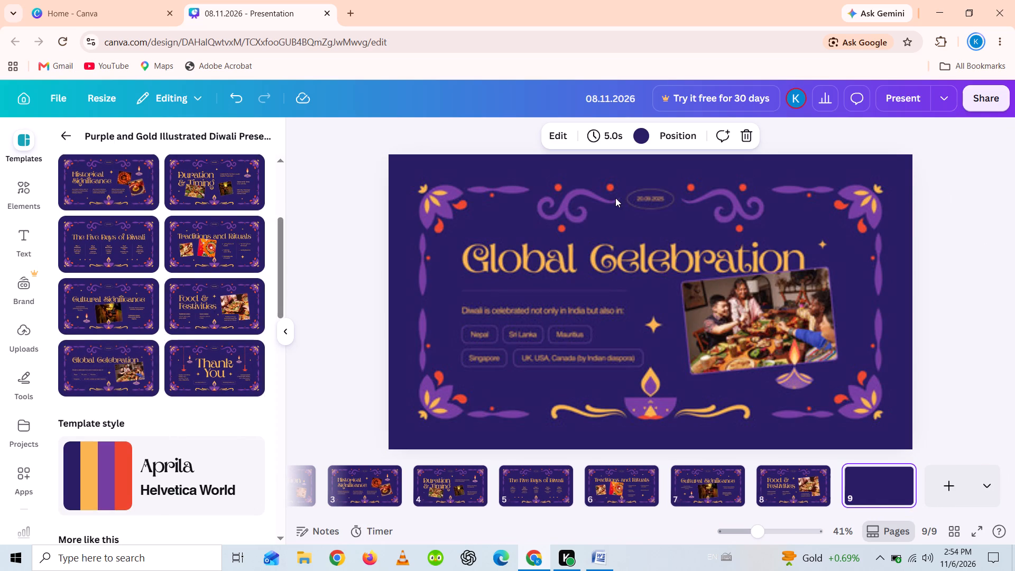
double_click(652, 197)
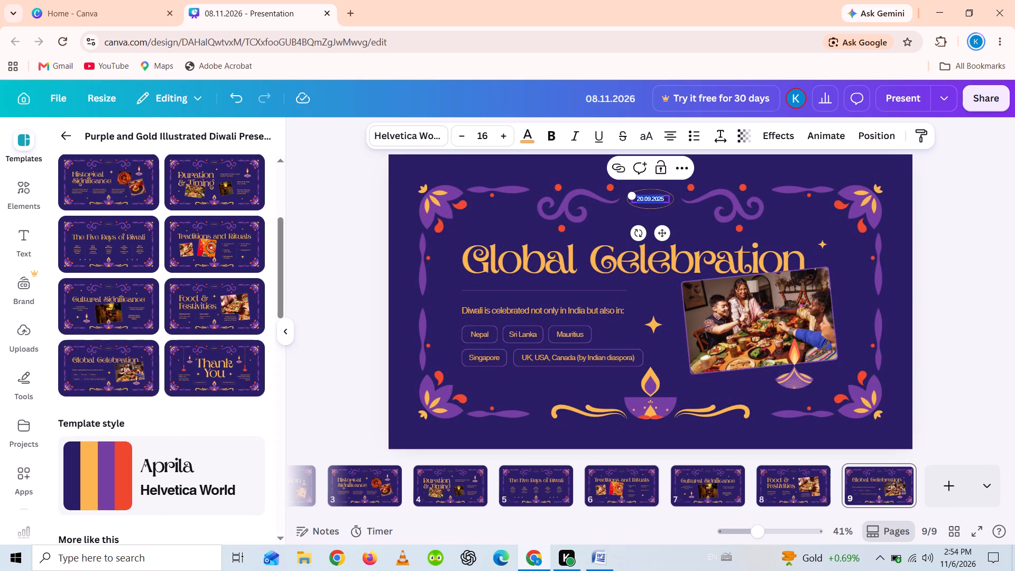
key(ctrl+v)
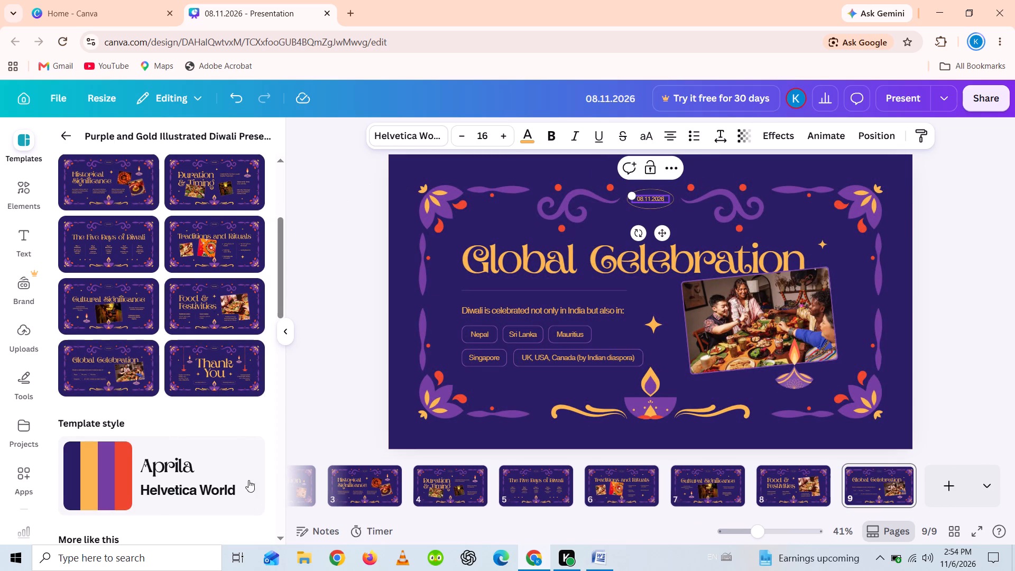
Add the Thank You layout as new page 10 and replace the date in its oval with 08.11.2026.
click(213, 356)
click(567, 338)
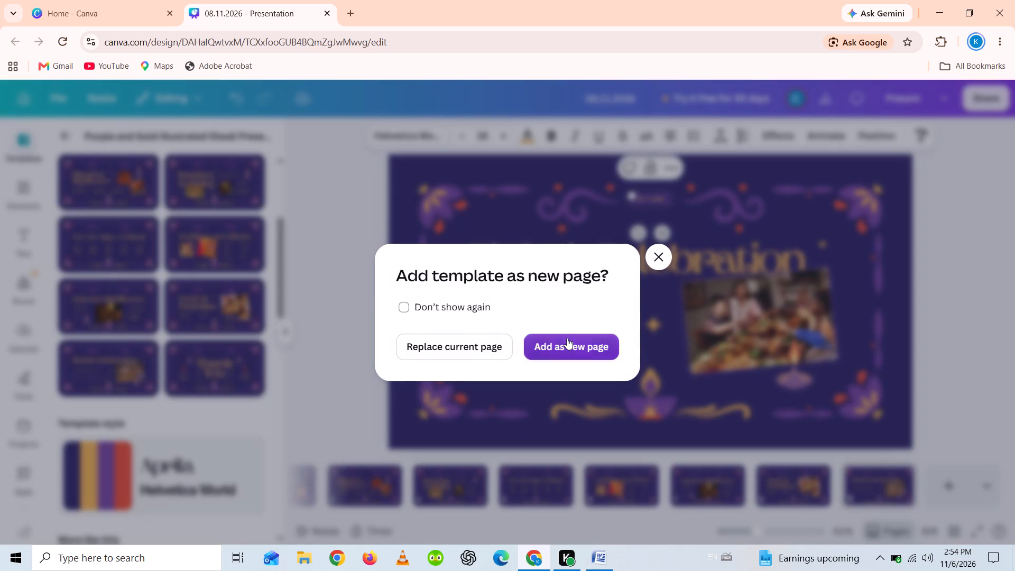
double_click(652, 196)
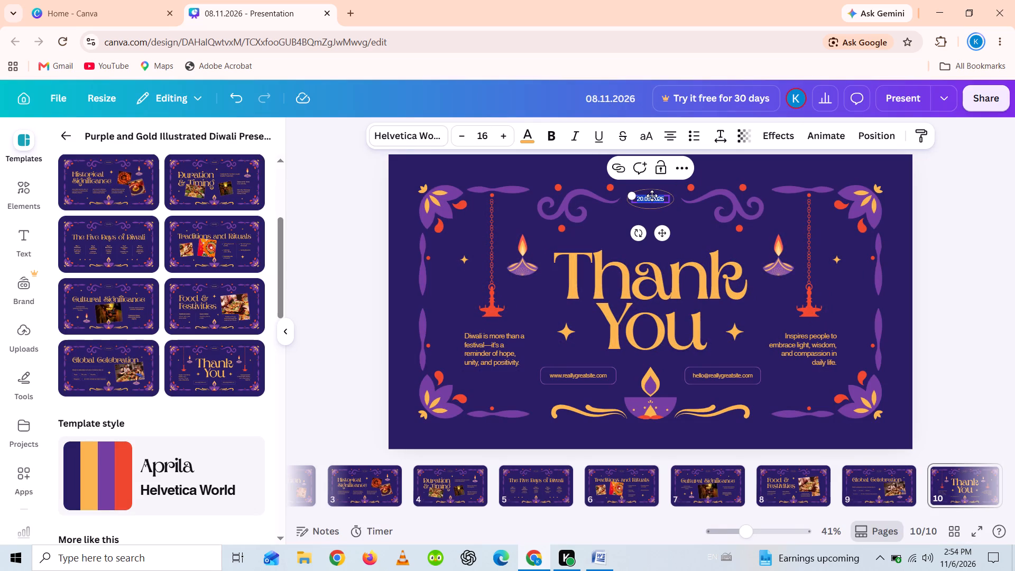
key(ctrl+v)
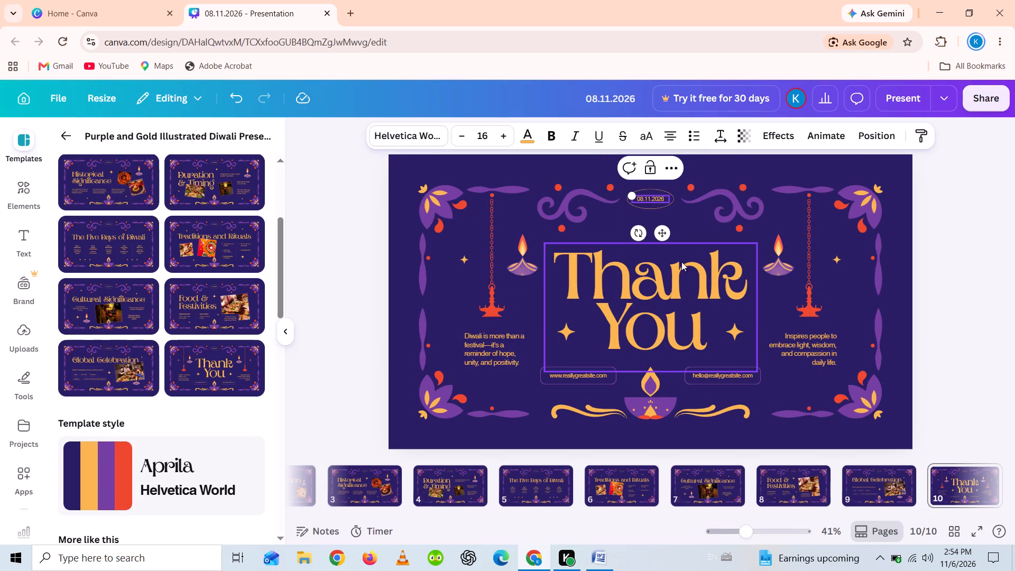
click(986, 208)
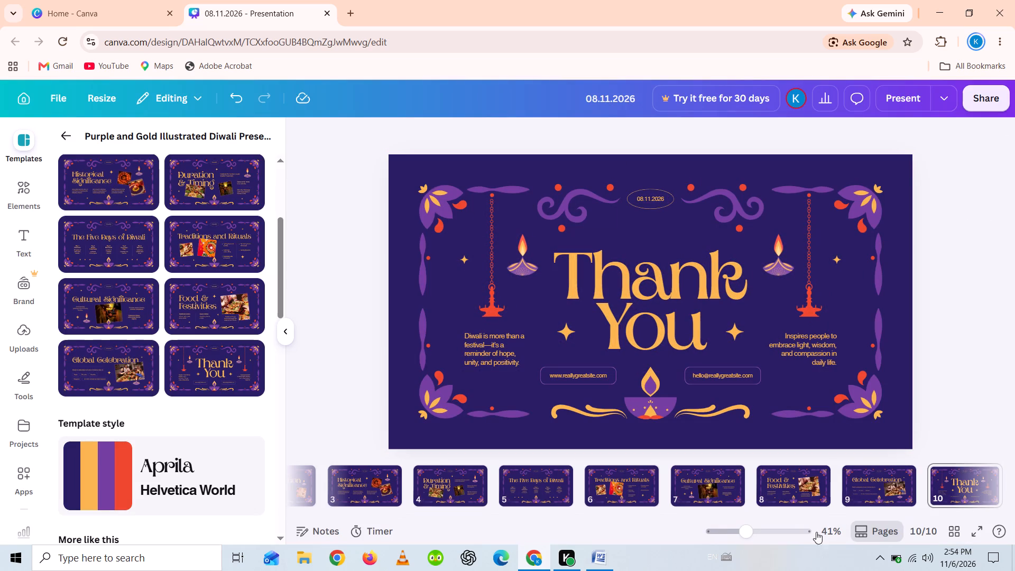
Copy the red hanging lamp beside the Happy Diwali title on page 1 and place the copy in the slide's upper-right corner, outside the border.
drag(757, 513, 419, 516)
click(336, 476)
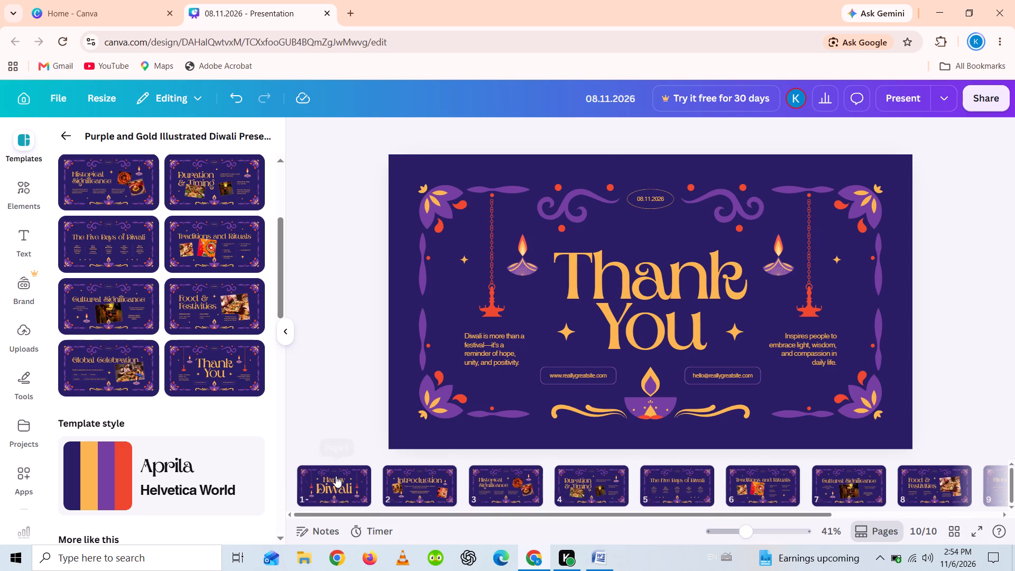
click(494, 269)
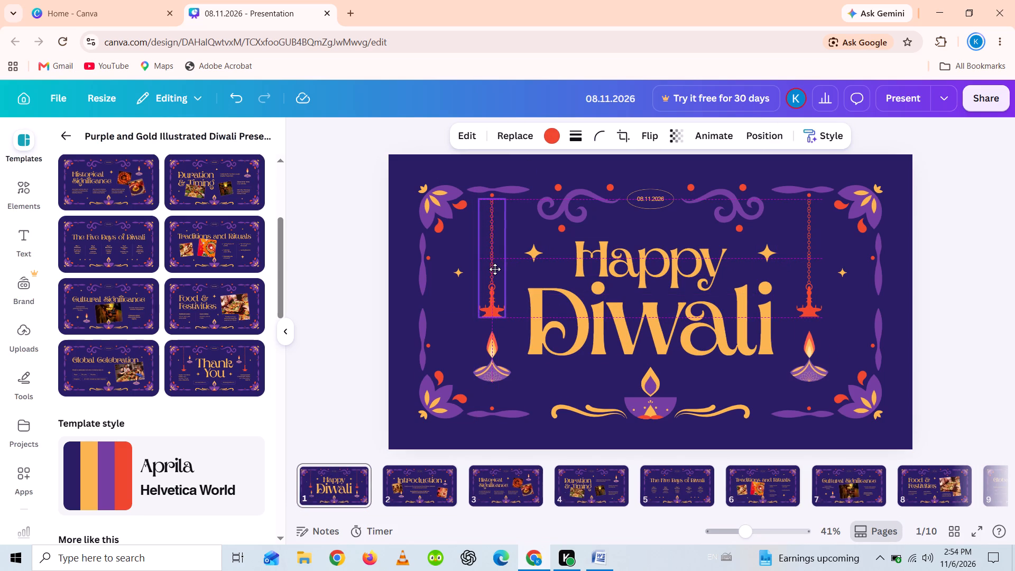
click(979, 265)
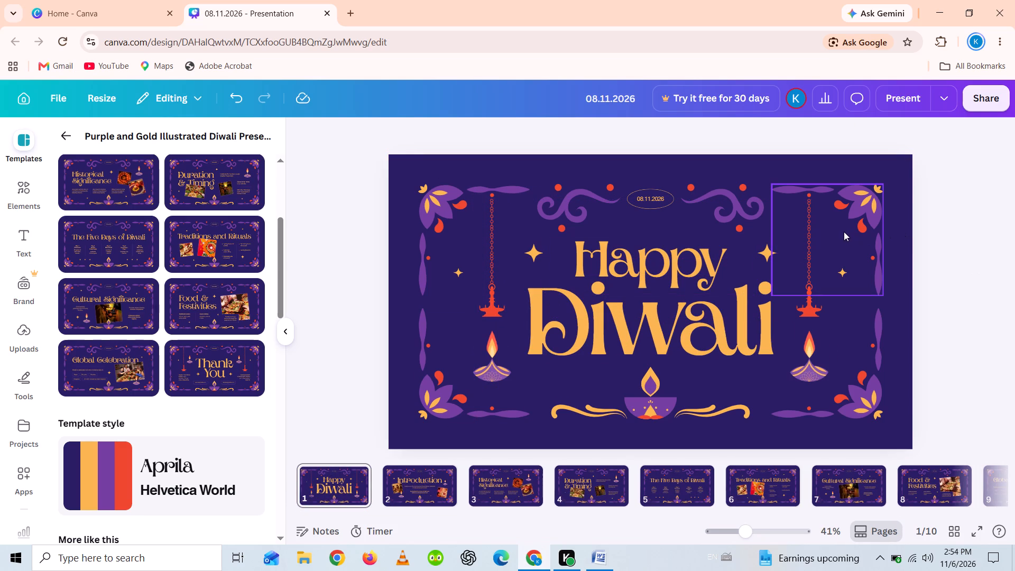
click(811, 236)
right_click(811, 236)
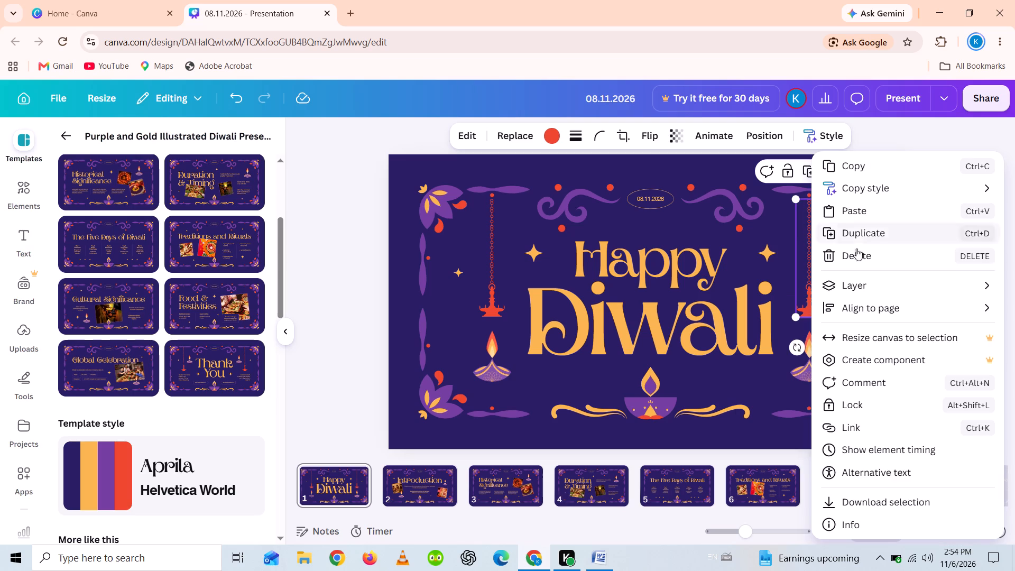
click(866, 174)
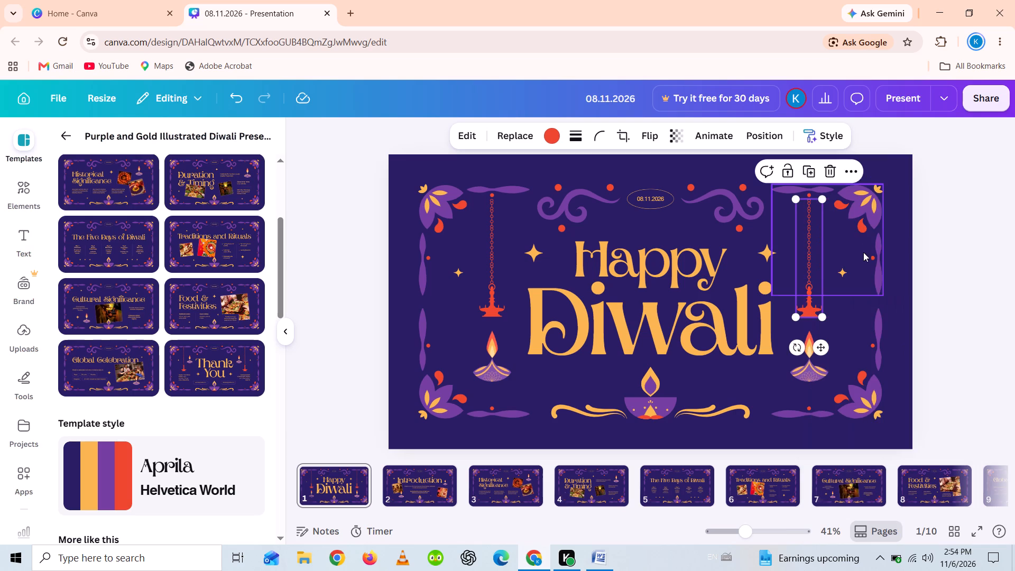
right_click(894, 252)
click(827, 283)
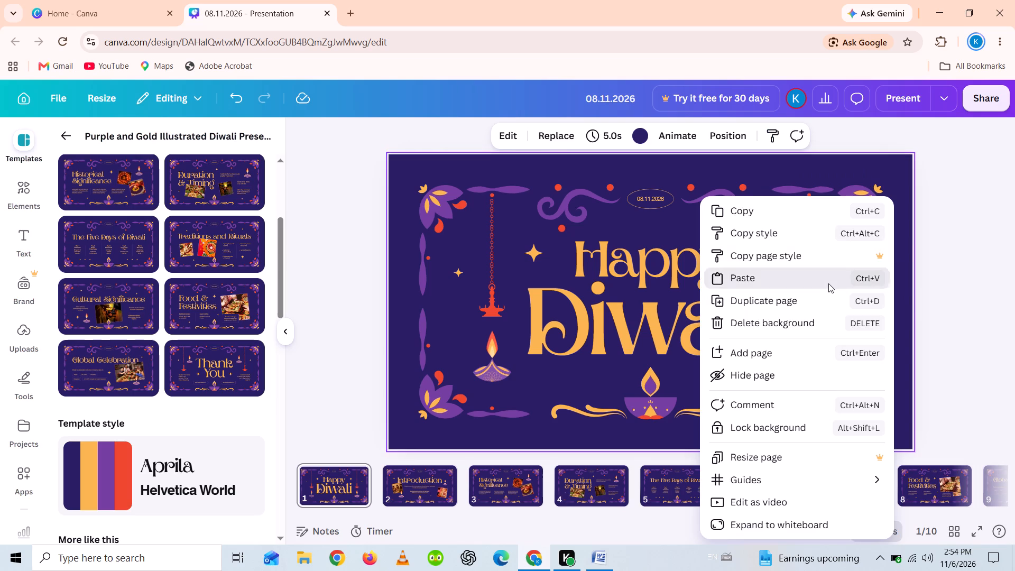
drag(815, 309, 888, 290)
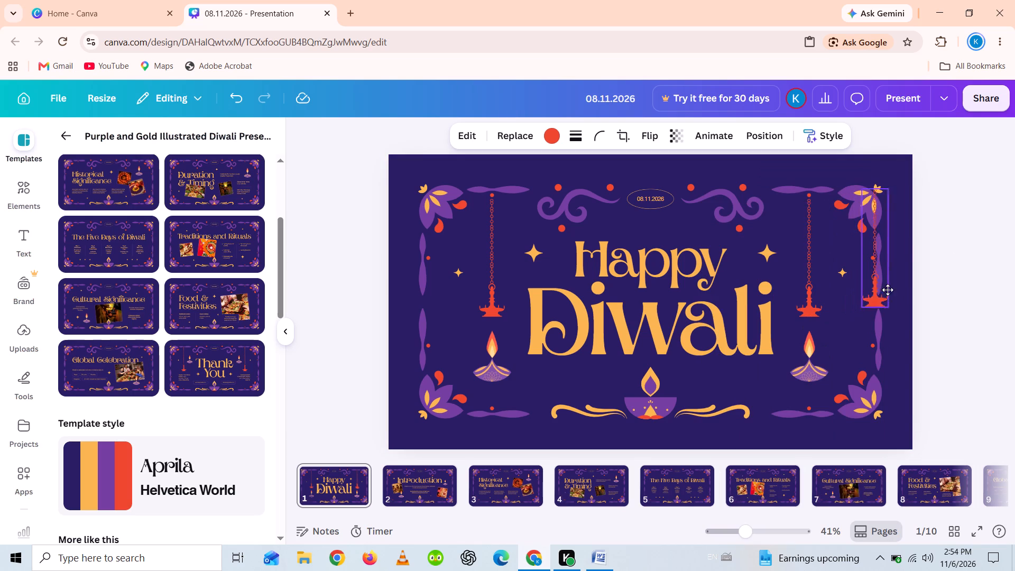
drag(888, 290, 900, 262)
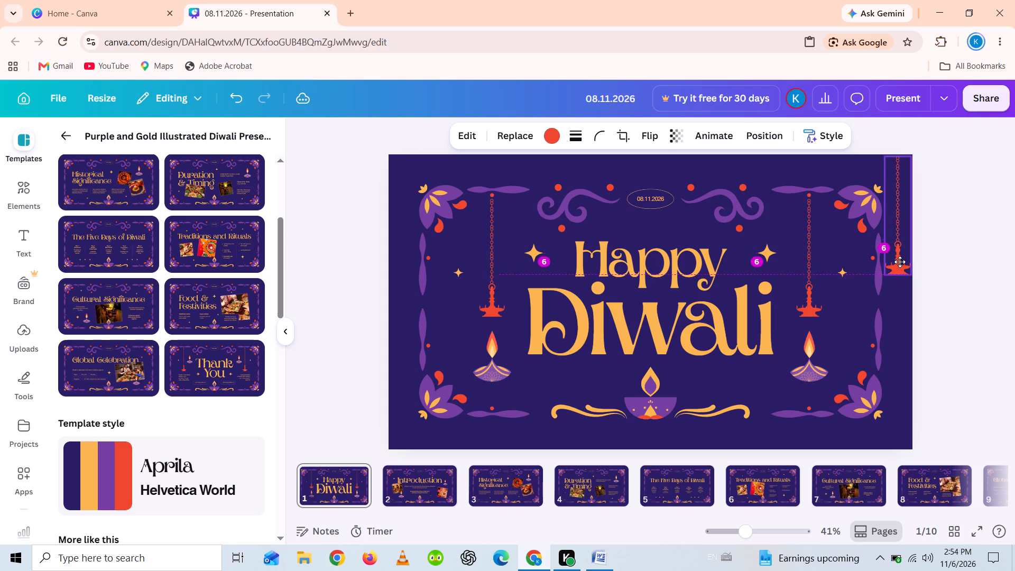
drag(900, 262, 900, 259)
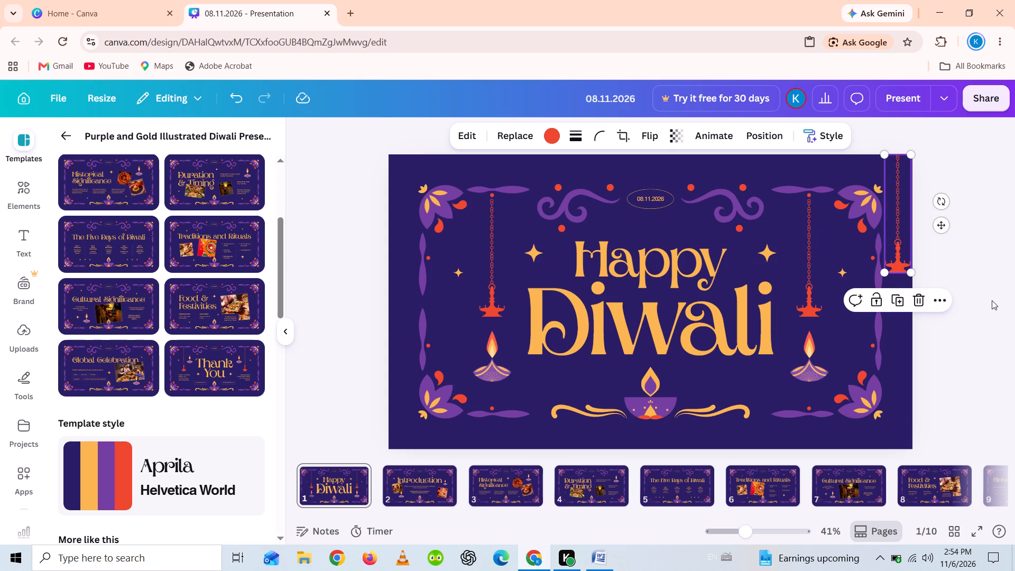
click(992, 298)
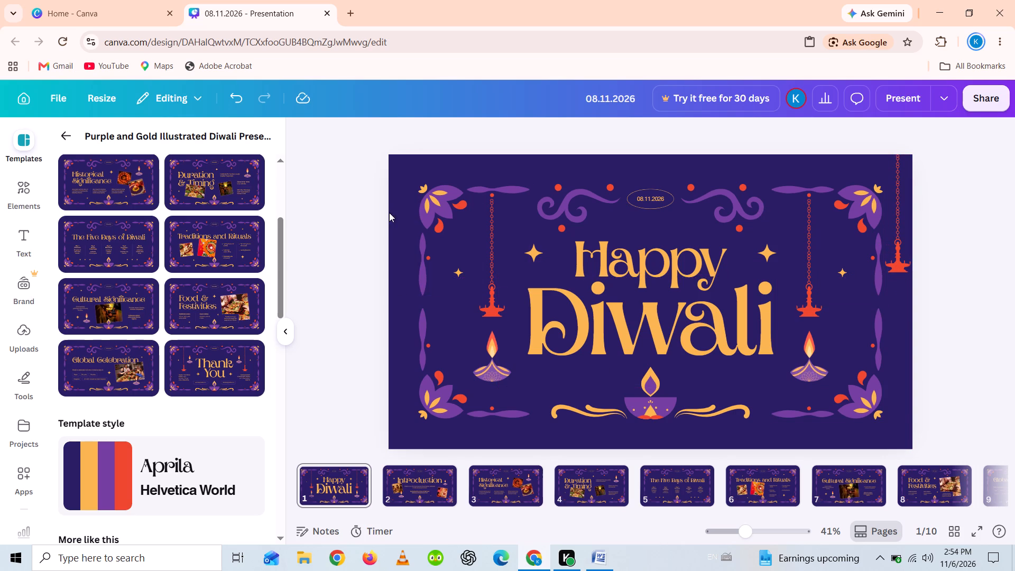
Paste another red hanging lamp on page 1 and place it in the slide's upper-left corner, flush with the top edge.
right_click(392, 217)
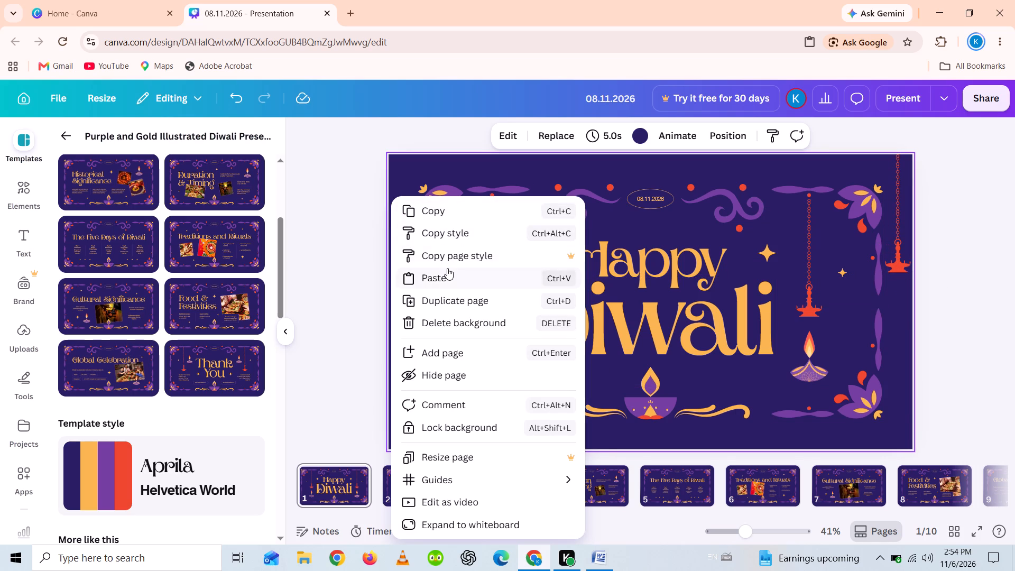
click(447, 268)
drag(818, 293, 413, 244)
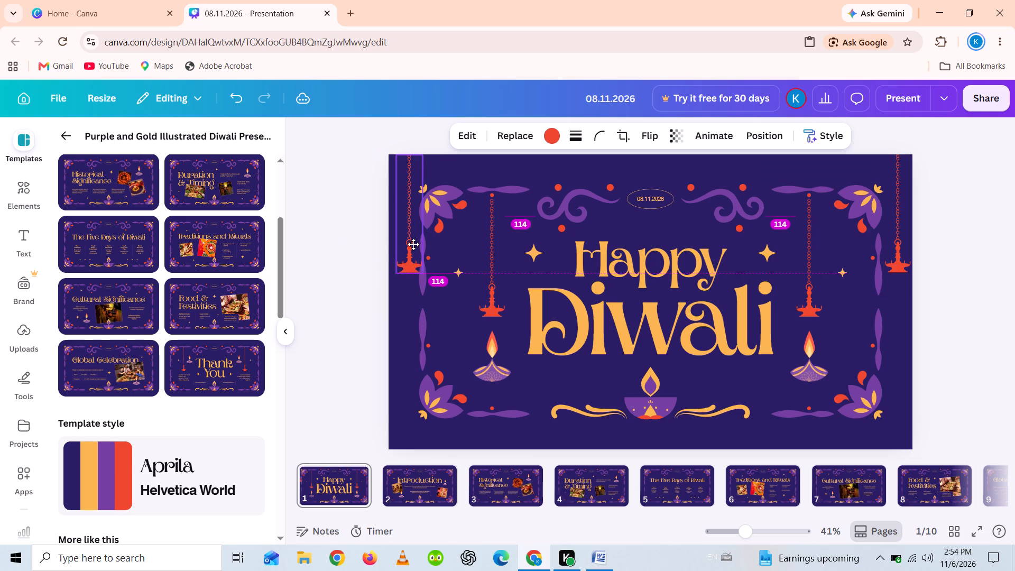
drag(413, 244, 413, 244)
click(982, 280)
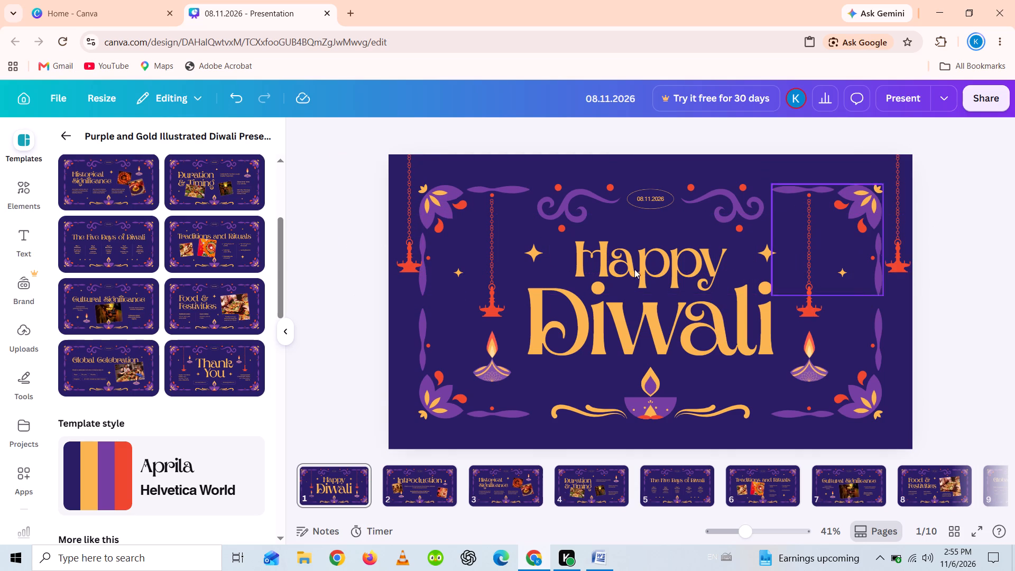
drag(411, 233, 407, 232)
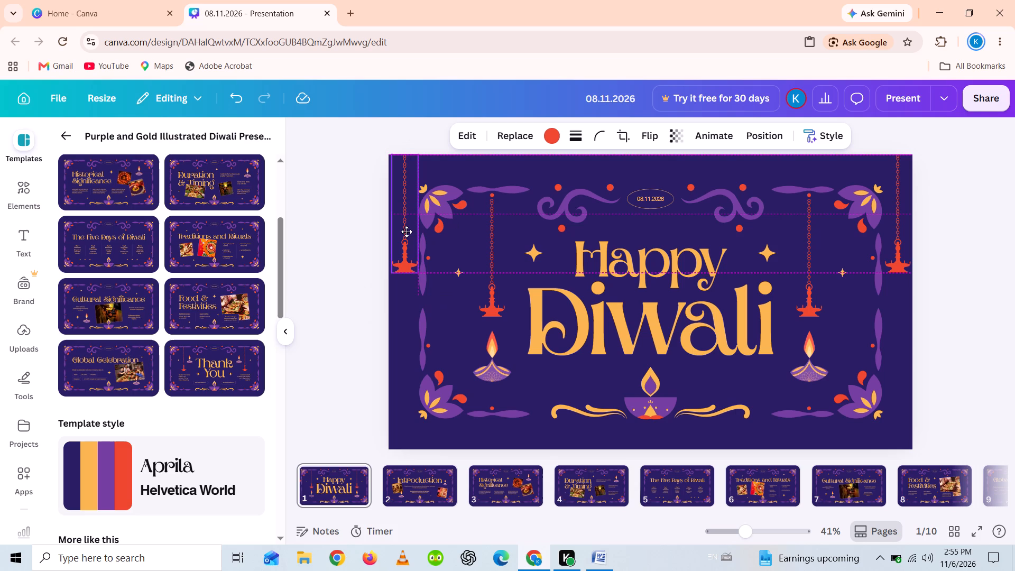
drag(407, 232, 403, 231)
click(940, 227)
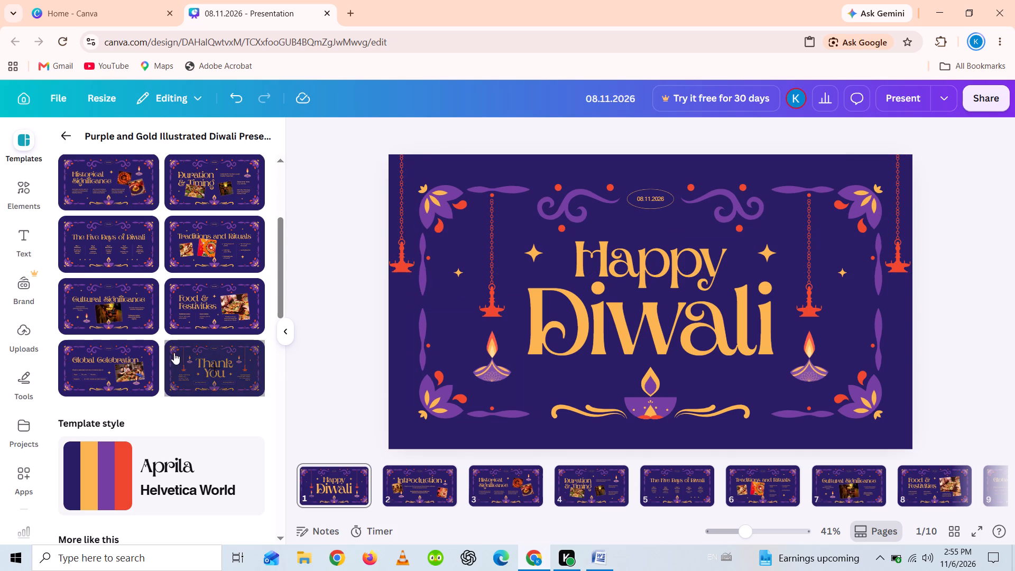
Paste two red hanging lamps on page 2, Introduction, placing one in the slide's upper-right corner and one in its upper-left corner.
scroll(173, 350, up, 5)
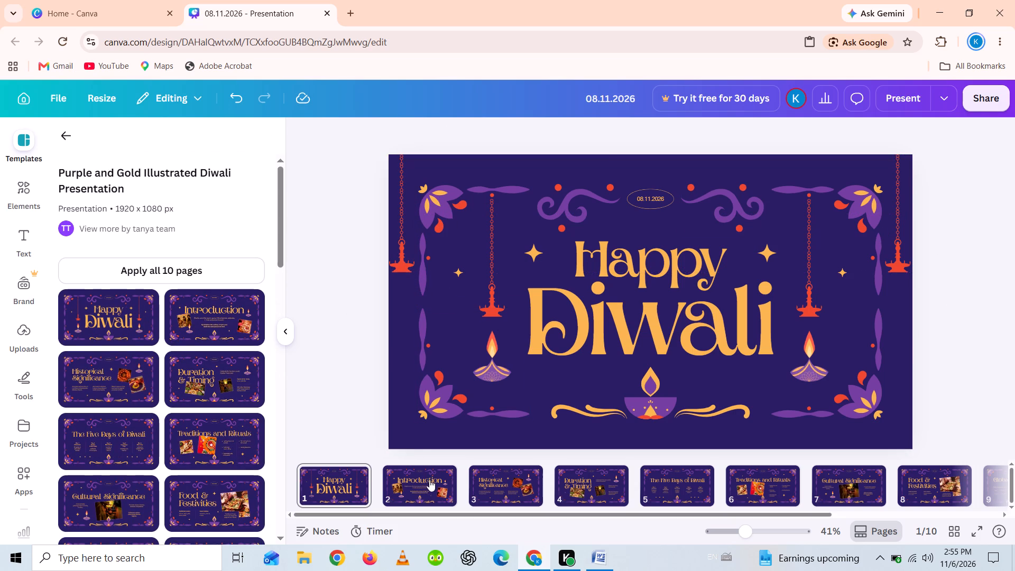
click(429, 481)
right_click(862, 245)
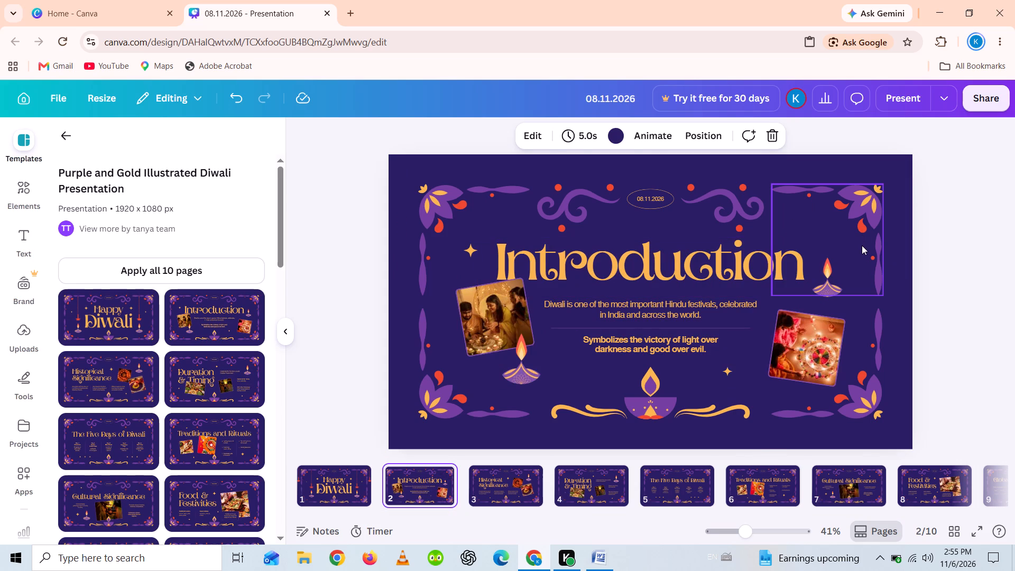
click(696, 214)
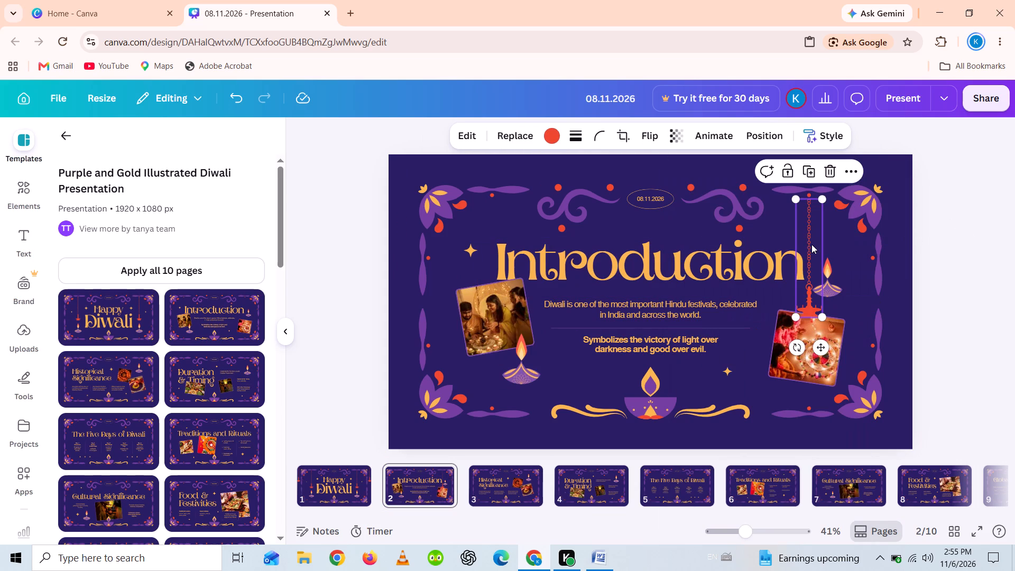
drag(811, 244, 897, 200)
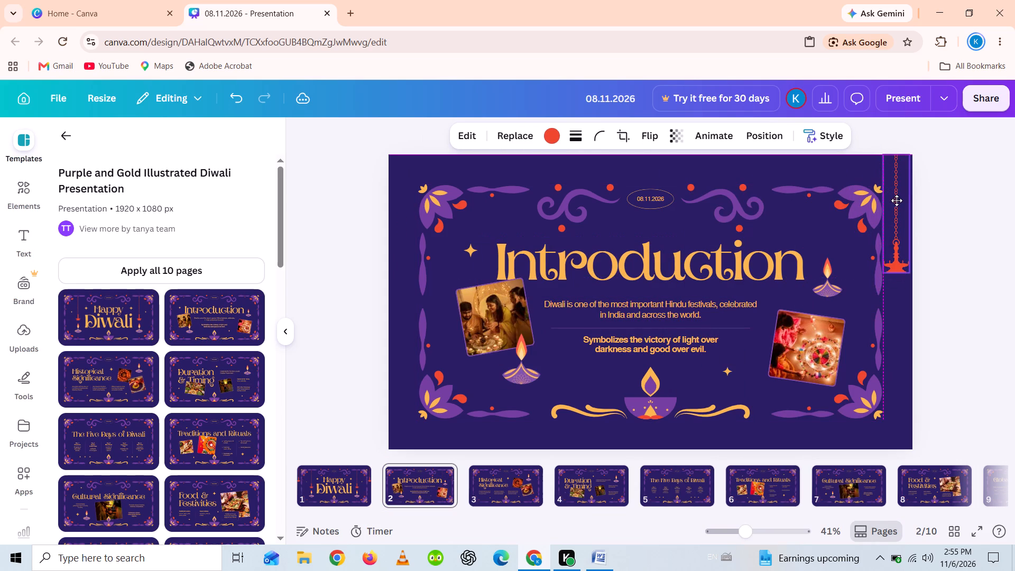
drag(897, 200, 901, 201)
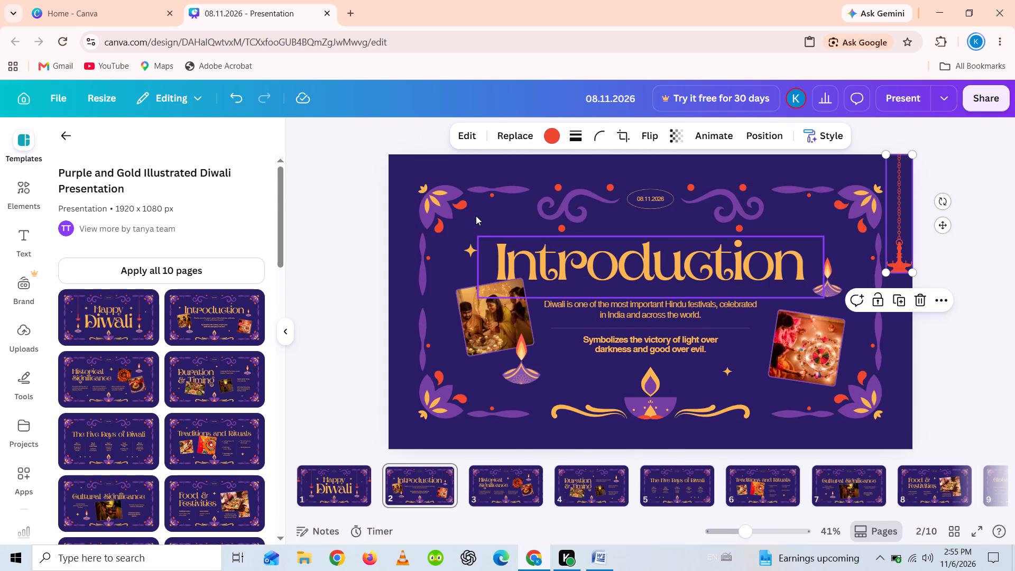
right_click(477, 216)
click(504, 208)
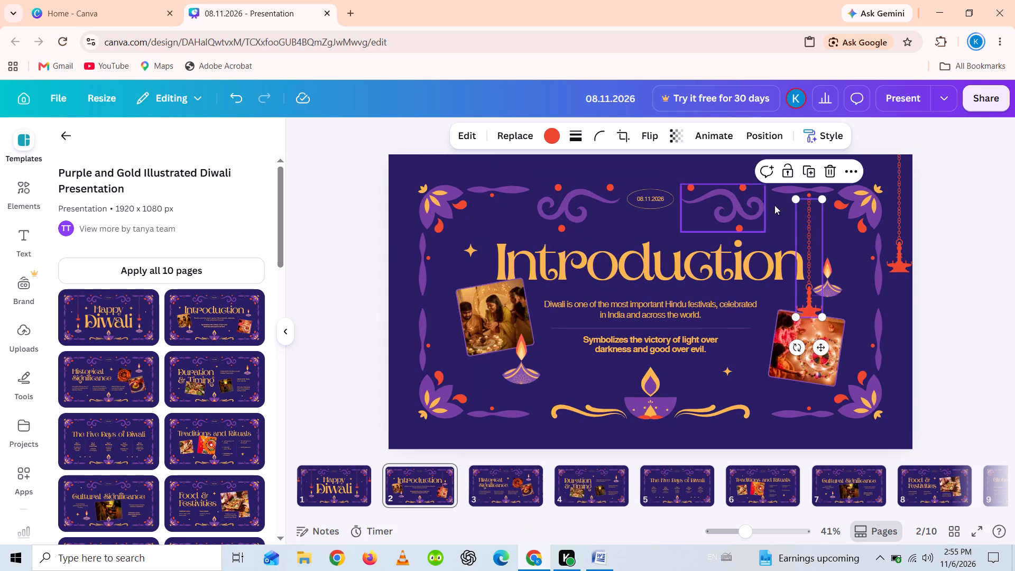
drag(813, 217, 412, 179)
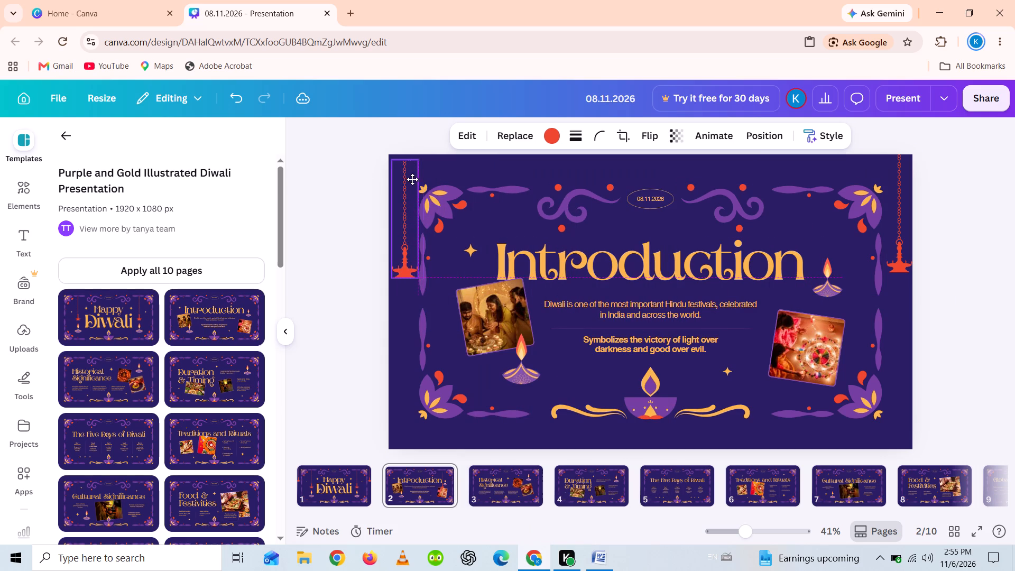
drag(412, 179, 408, 172)
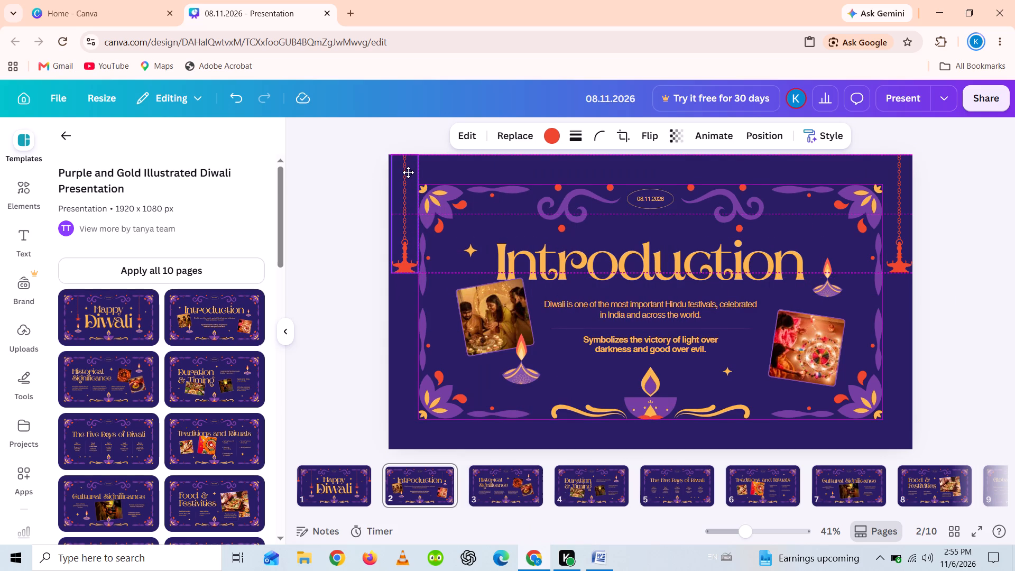
drag(408, 172, 406, 171)
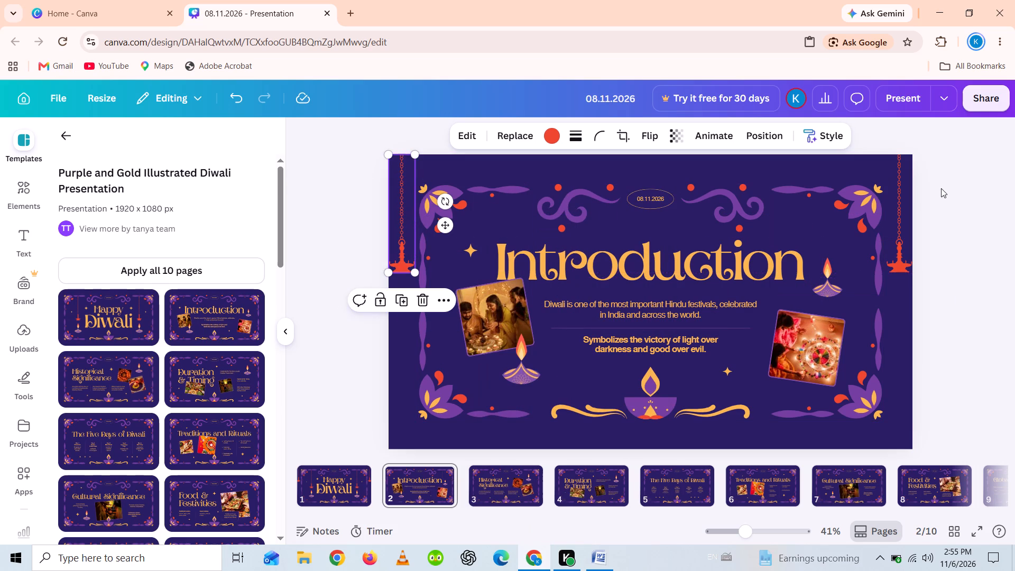
click(942, 189)
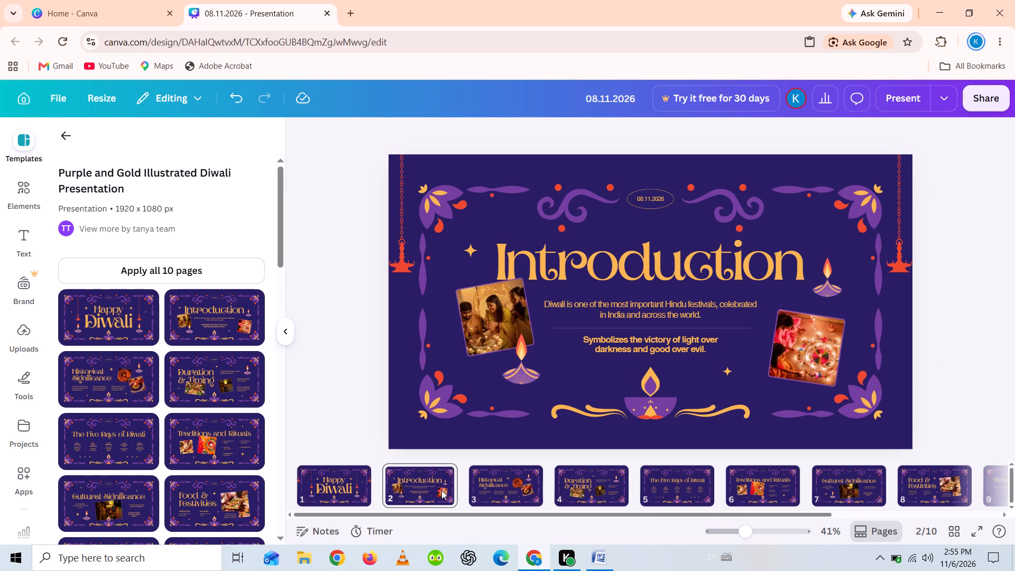
Paste two red hanging lamps on page 3, Historical Significance, placing one in the slide's upper-right corner and one in its upper-left corner.
click(483, 477)
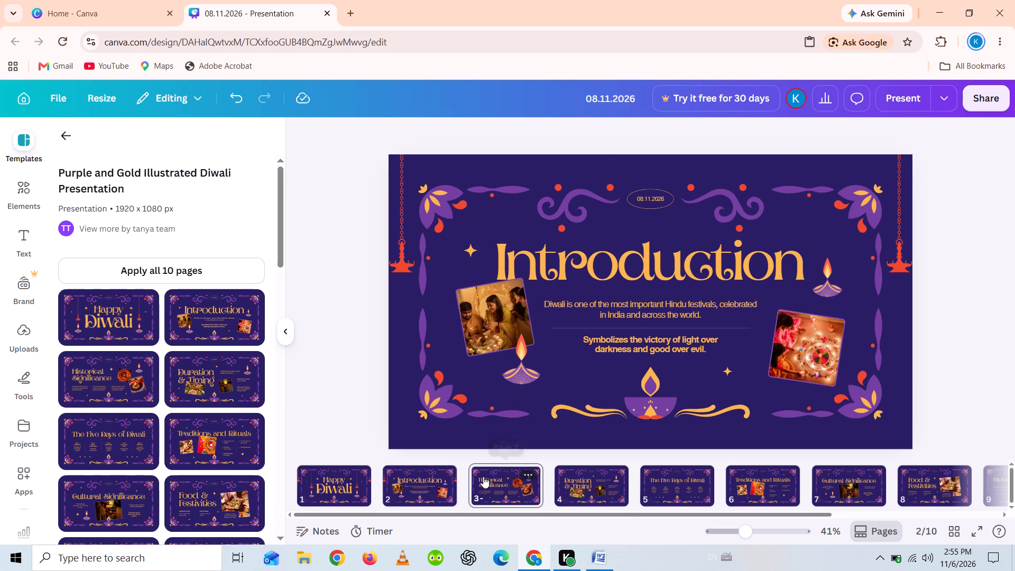
key(ctrl+v)
key(ctrl+v)
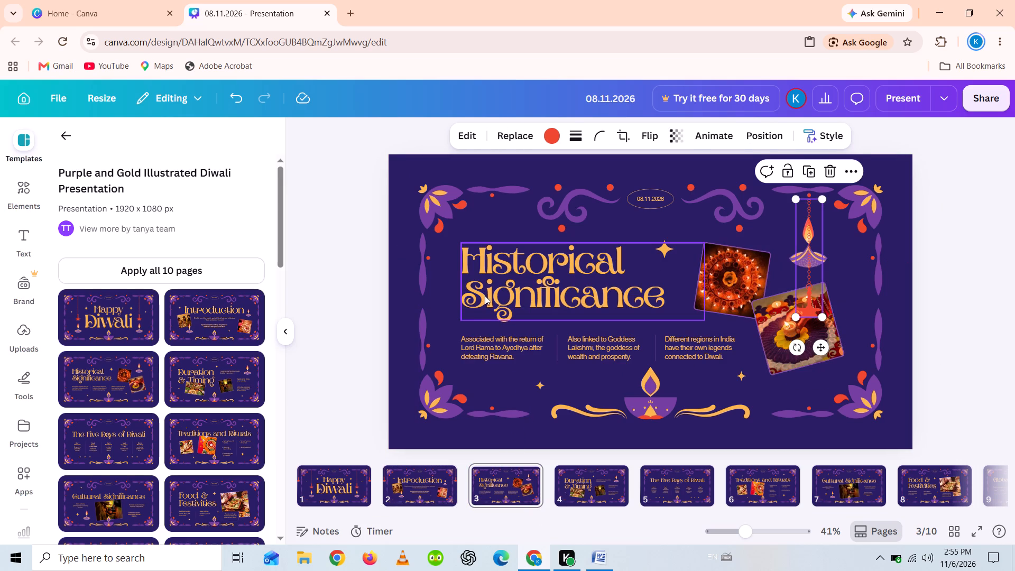
drag(808, 259, 886, 216)
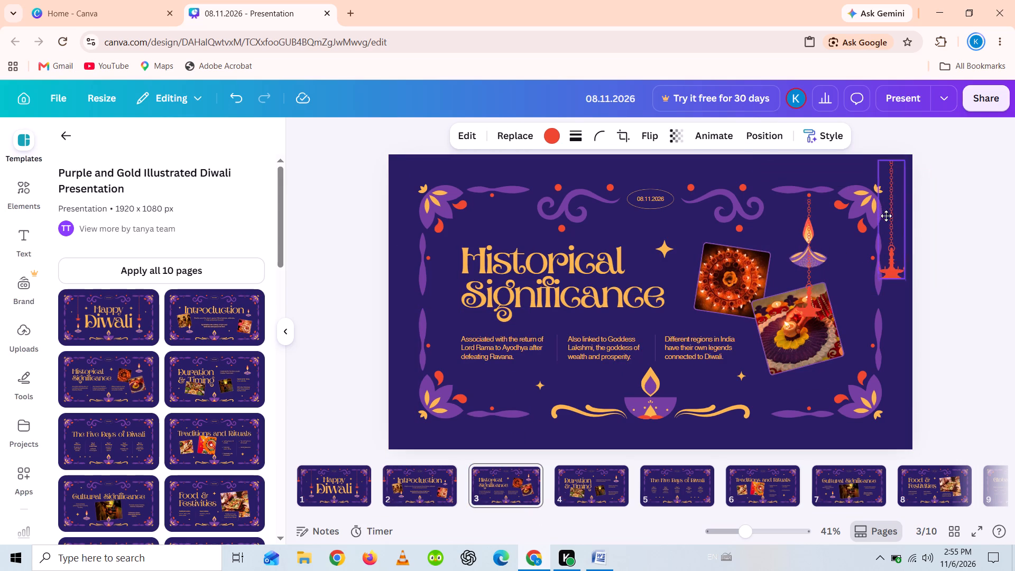
drag(886, 216, 892, 213)
click(893, 212)
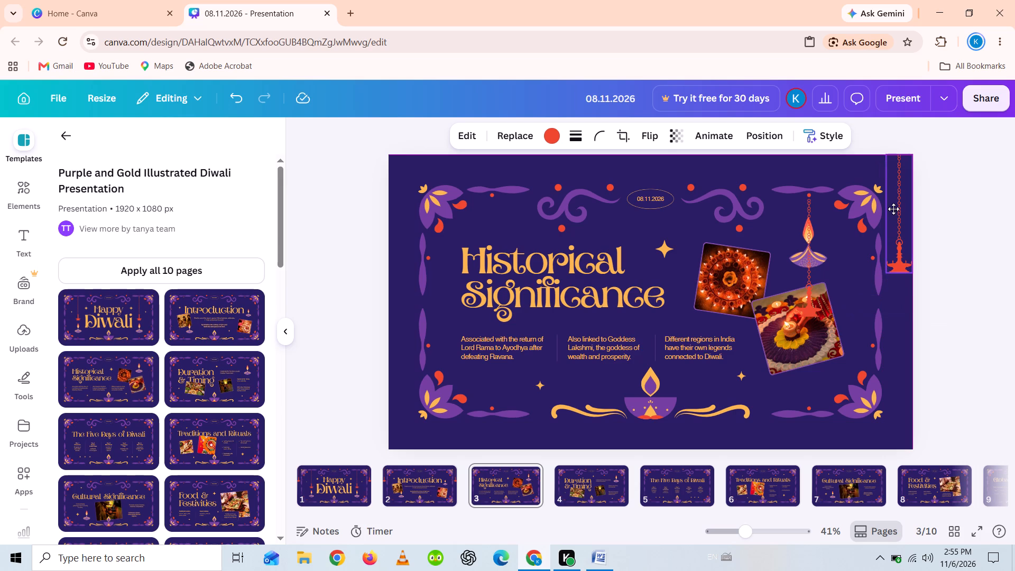
drag(807, 255, 418, 209)
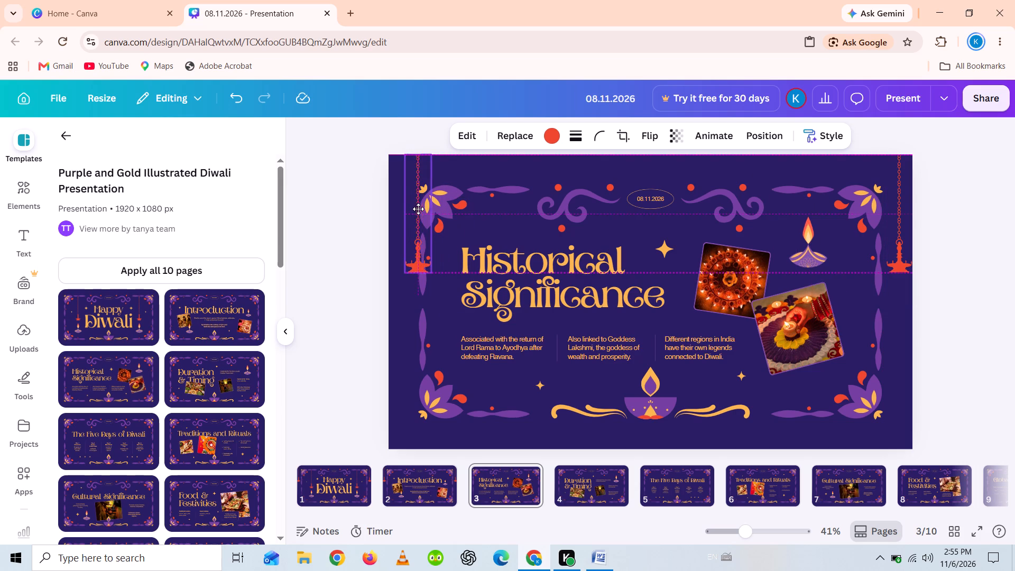
drag(418, 209, 401, 213)
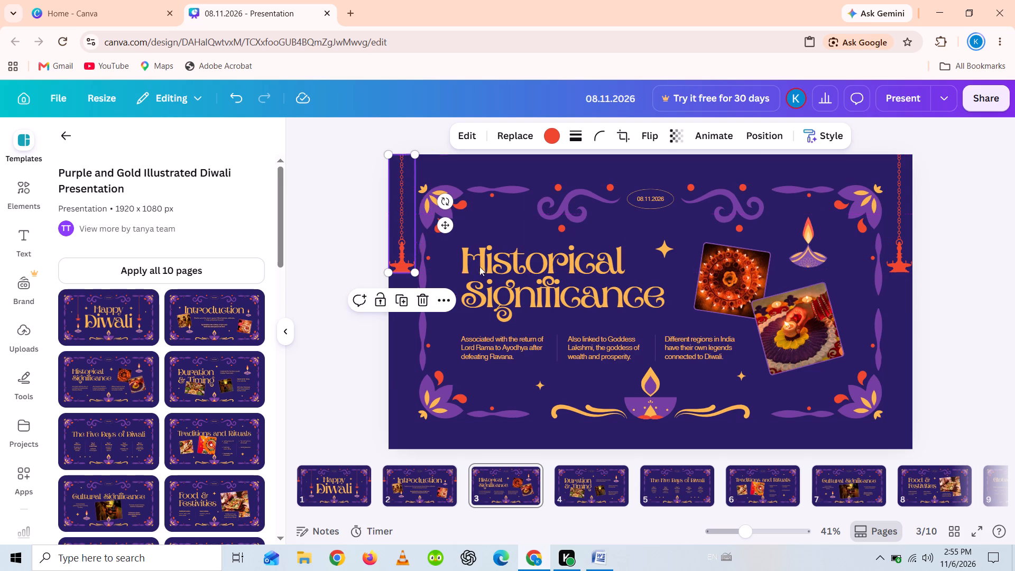
Paste two red hanging lamps on page 4, Duration & Timing, placing one in the slide's upper-right corner and one in its upper-left corner.
click(989, 330)
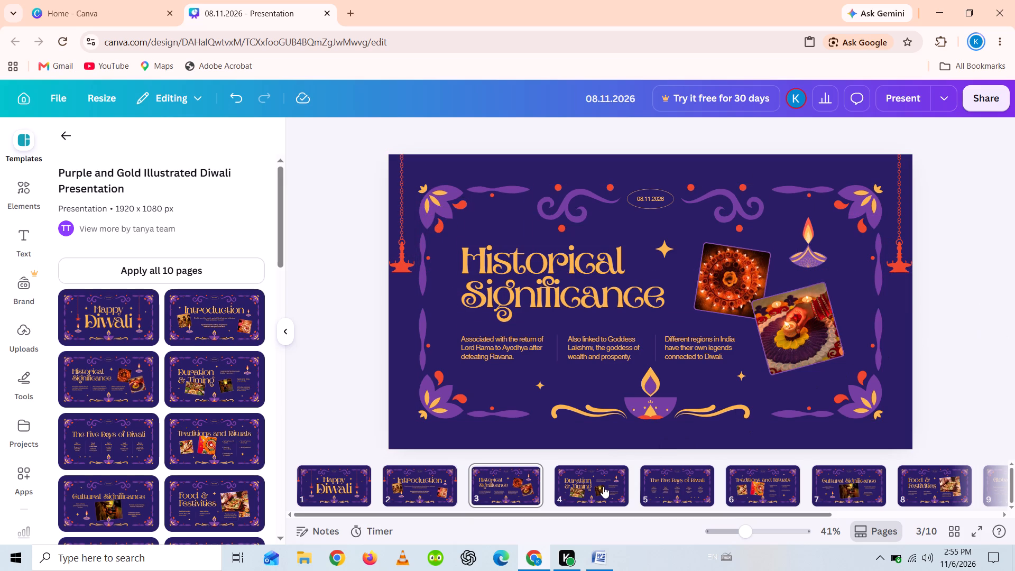
click(603, 486)
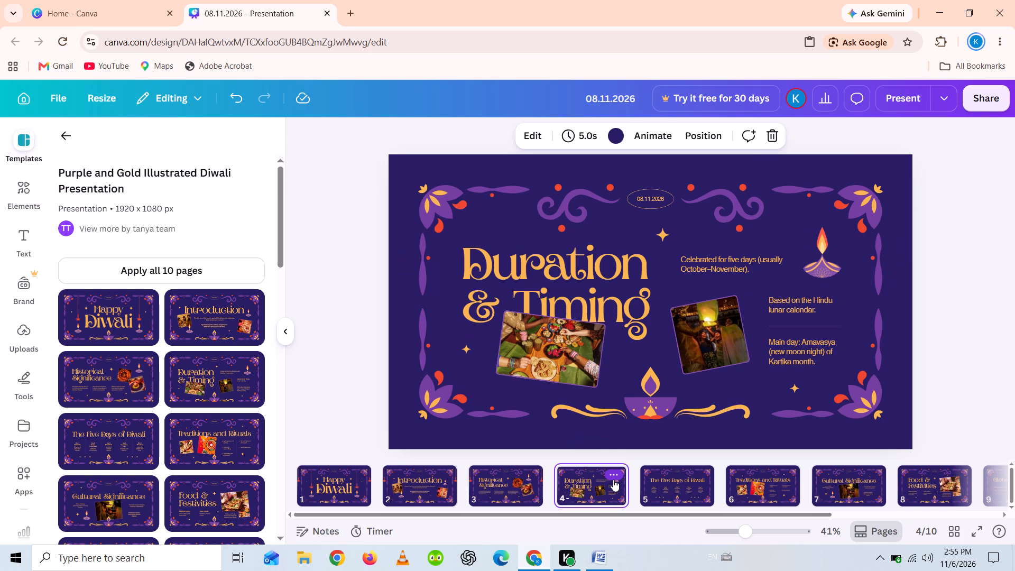
key(ctrl+v)
key(ctrl+v)
drag(807, 313, 863, 282)
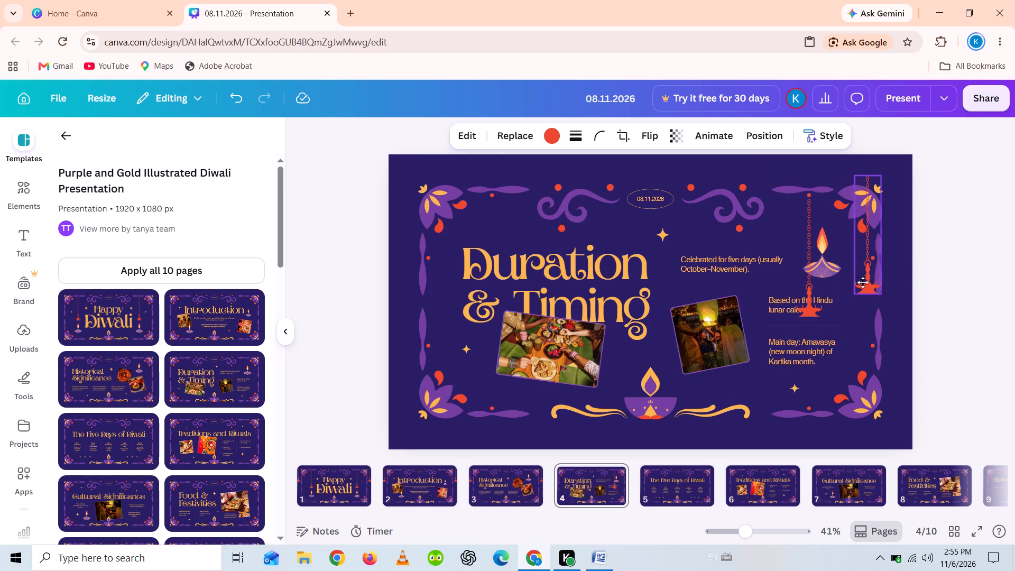
drag(863, 282, 892, 265)
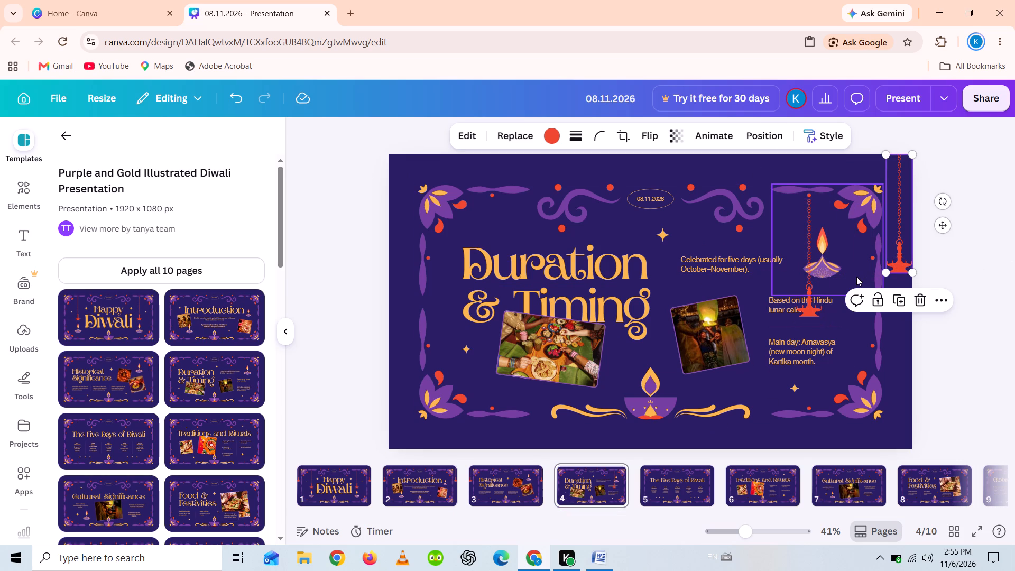
drag(817, 287, 537, 263)
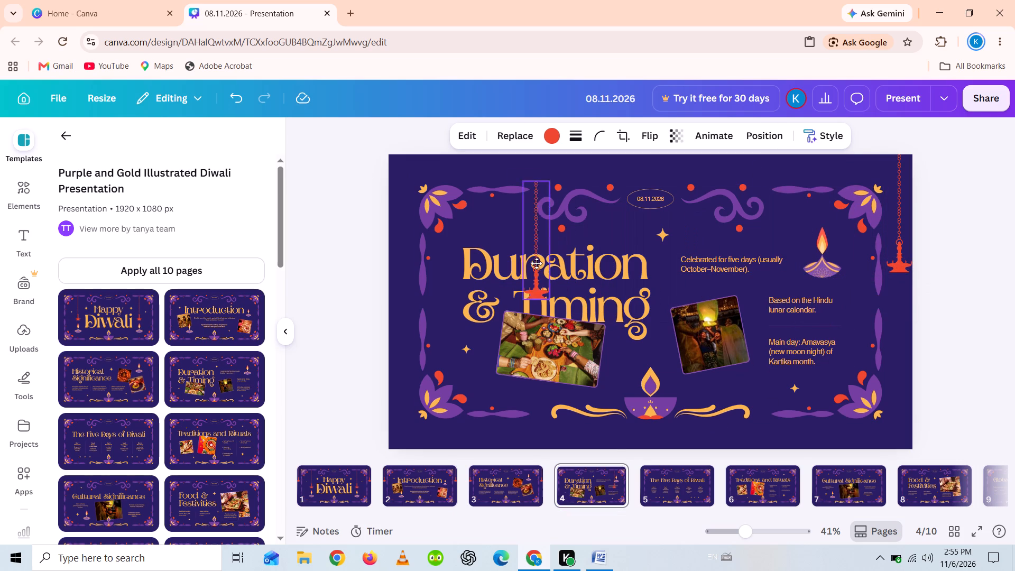
drag(537, 263, 410, 243)
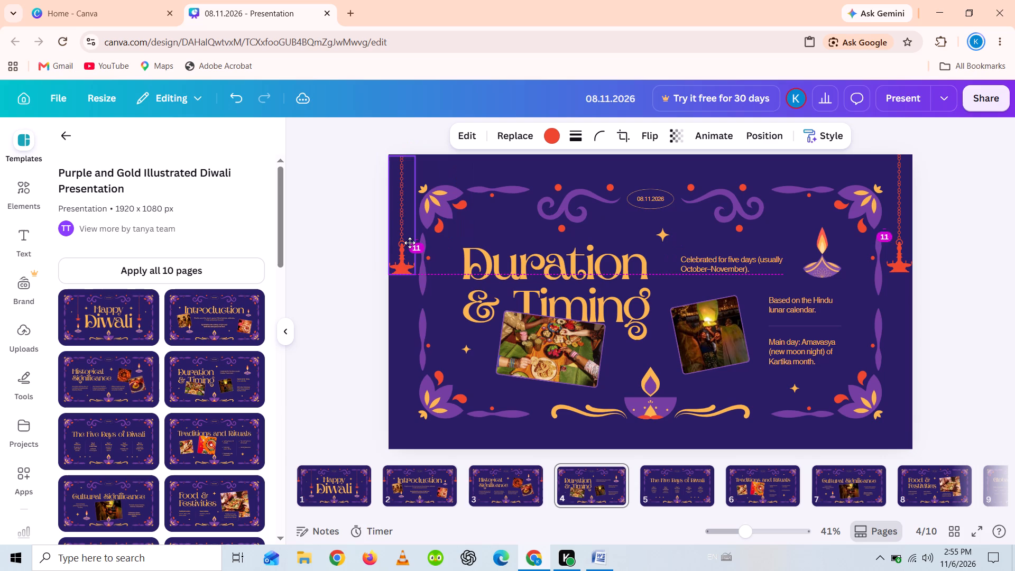
drag(410, 243, 409, 242)
click(968, 285)
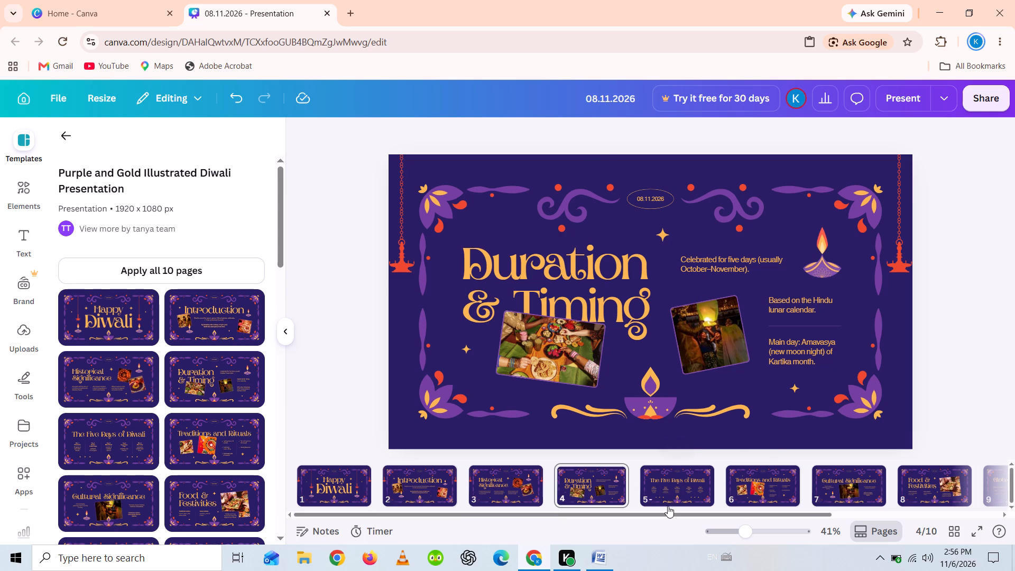
Paste two red hanging lamps on page 5, The Five Days of Diwali, placing one in the slide's upper-right corner and one in its upper-left corner.
click(673, 491)
key(ctrl+v)
key(ctrl+v)
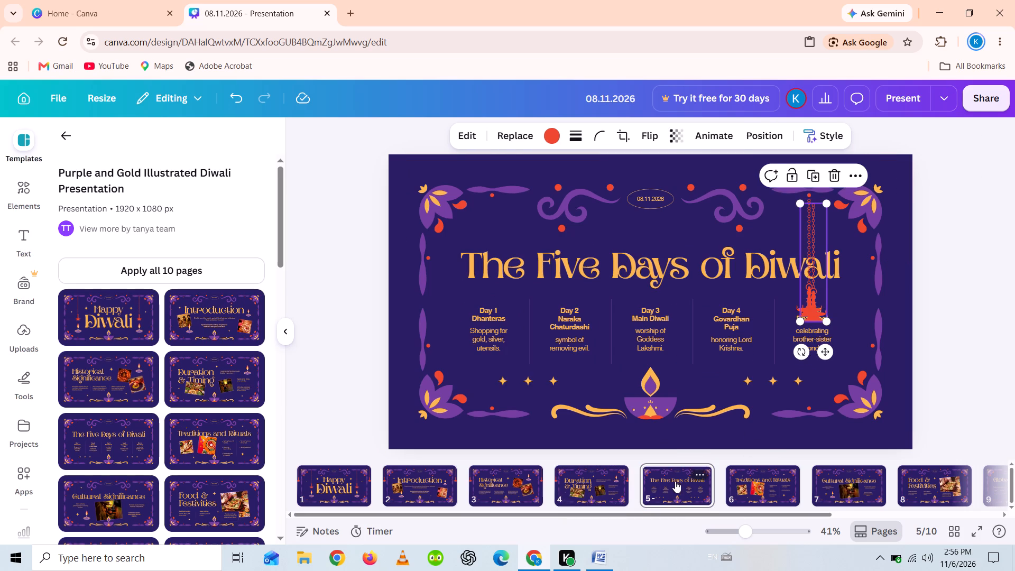
drag(811, 313, 874, 285)
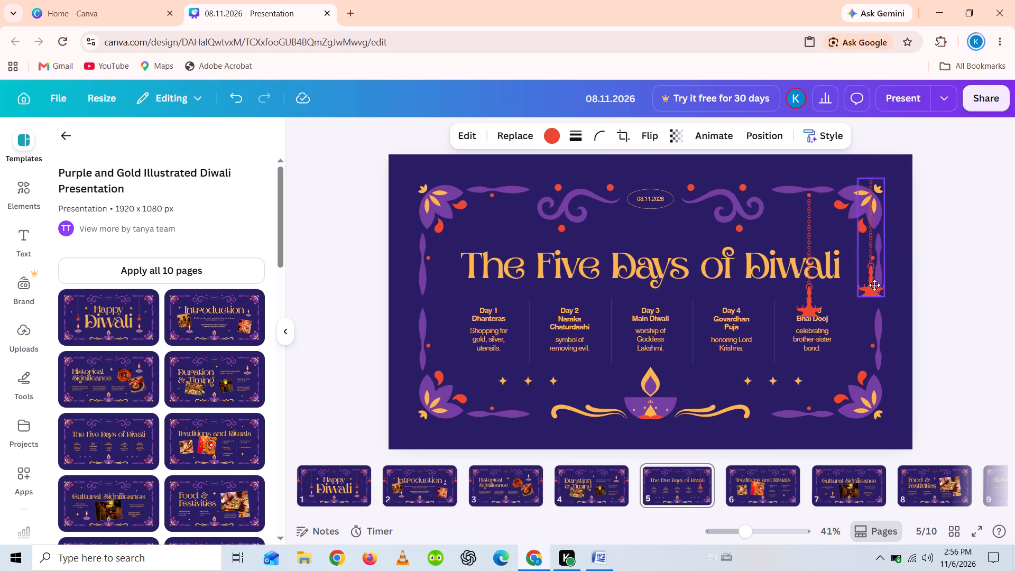
drag(874, 285, 898, 264)
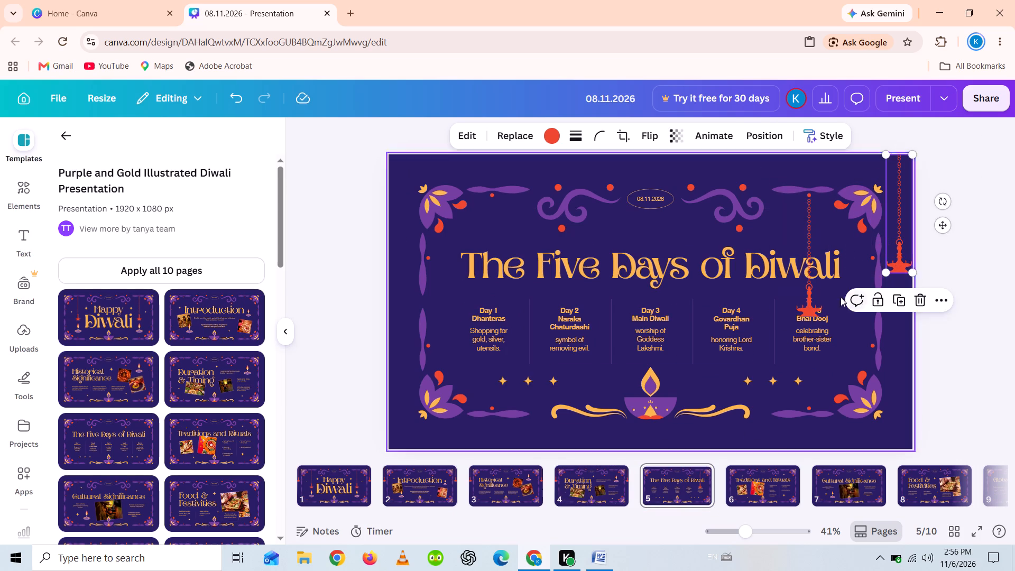
drag(808, 301, 406, 258)
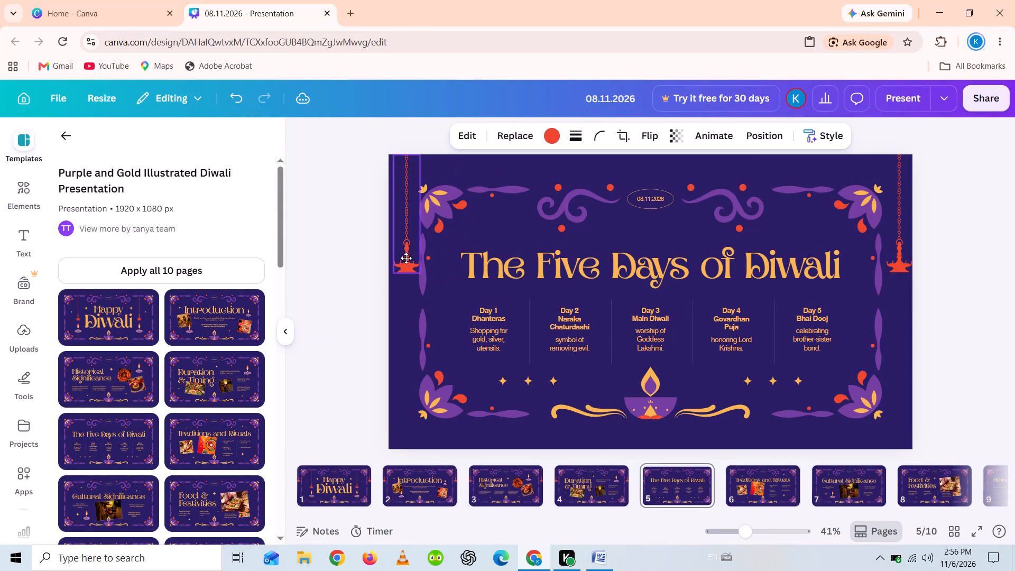
drag(406, 258, 400, 257)
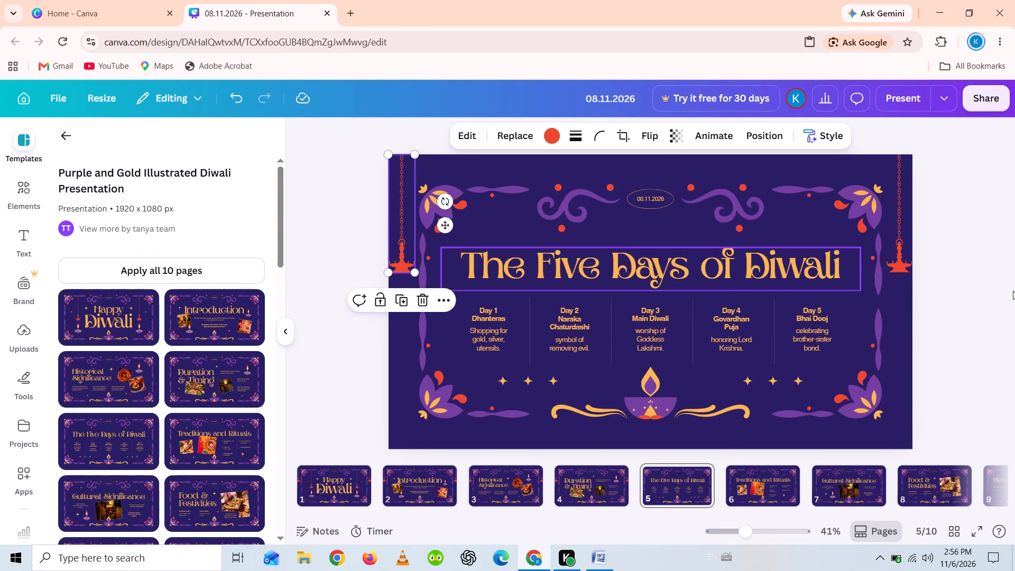
click(981, 287)
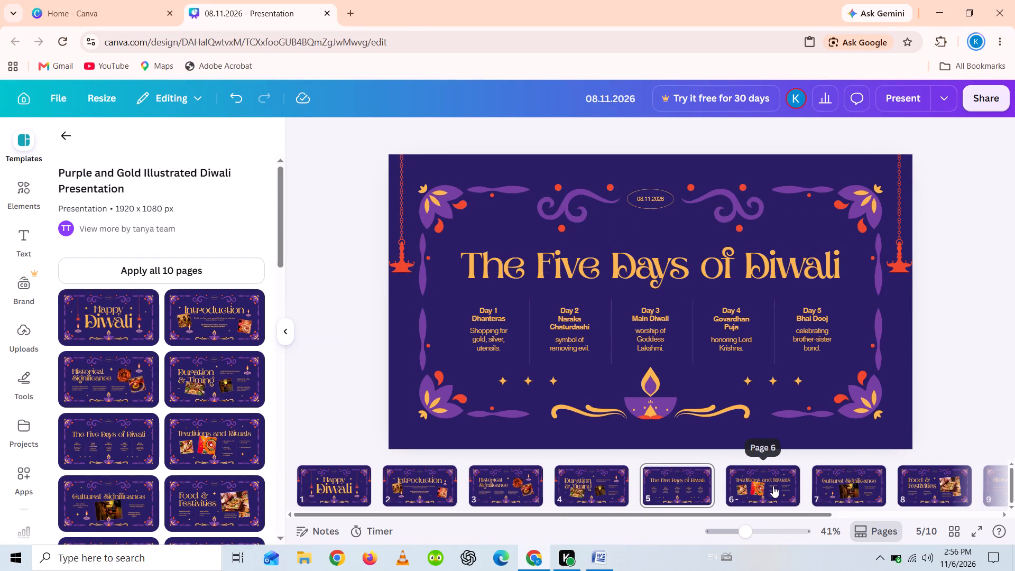
Paste two red hanging lamps on page 6, Traditions and Rituals, aligning one flush in the slide's upper-right corner and one in its upper-left corner.
key(Right)
key(ctrl+v)
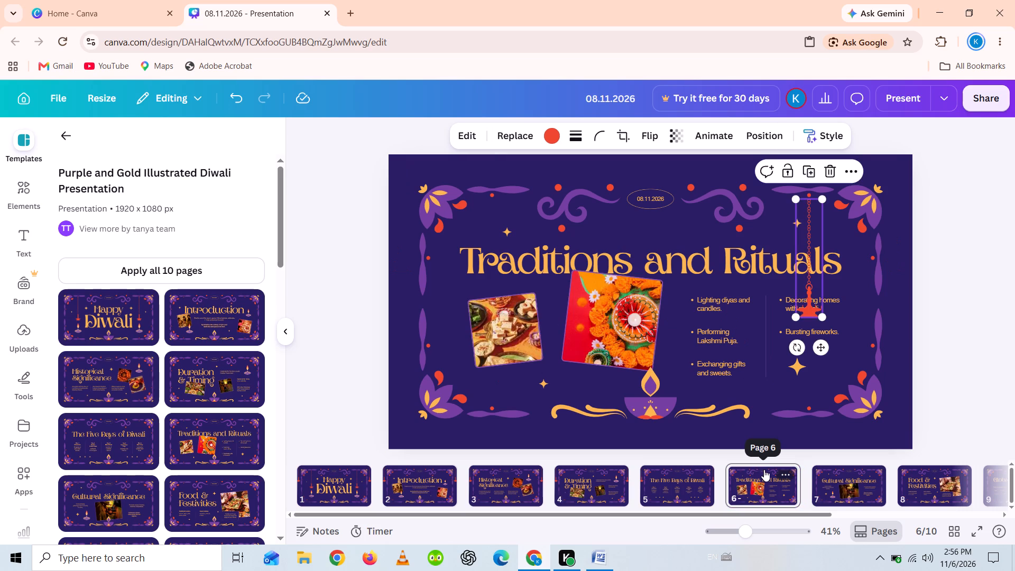
key(ctrl+v)
drag(814, 310, 865, 300)
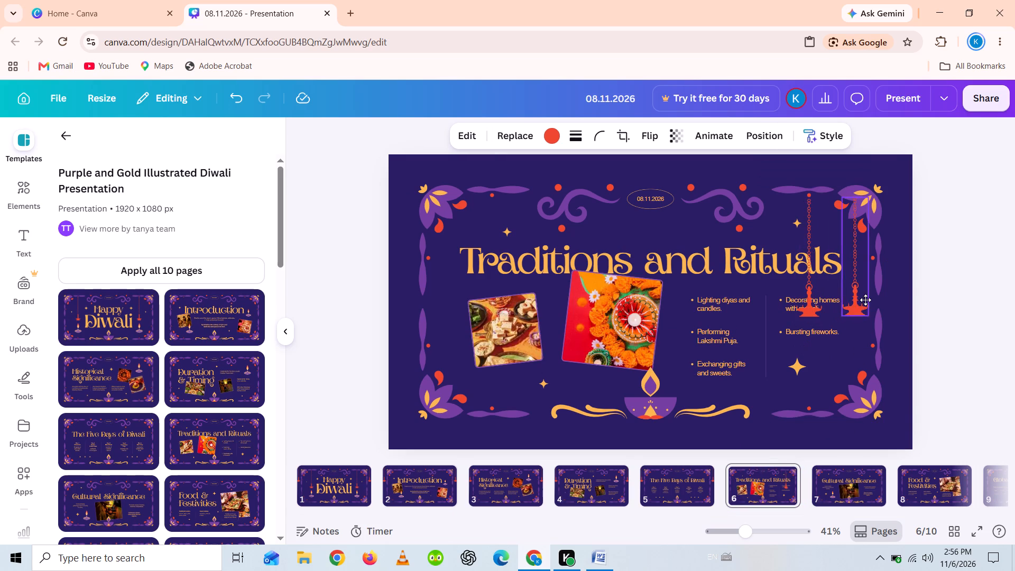
drag(865, 300, 905, 268)
click(898, 264)
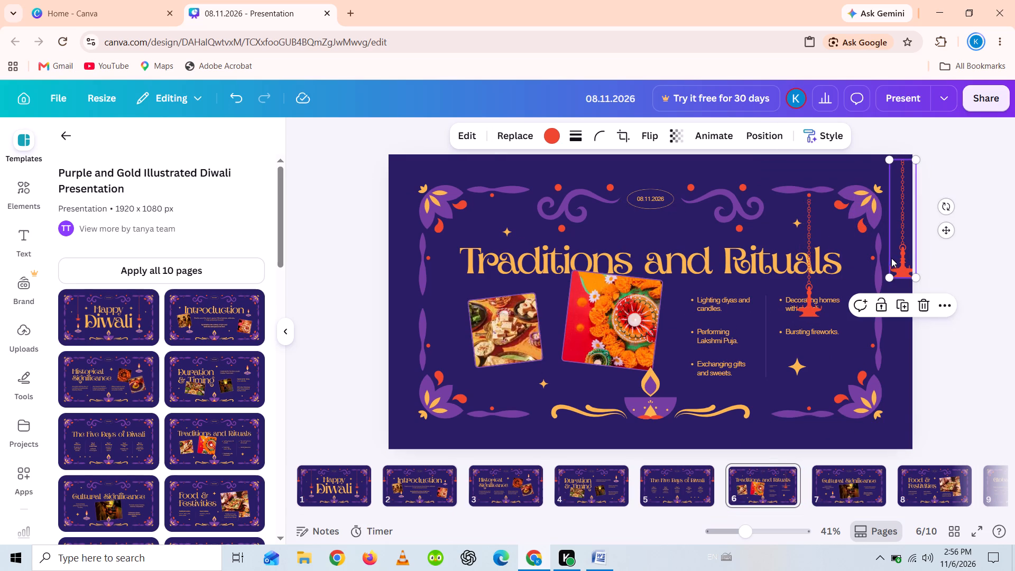
click(883, 248)
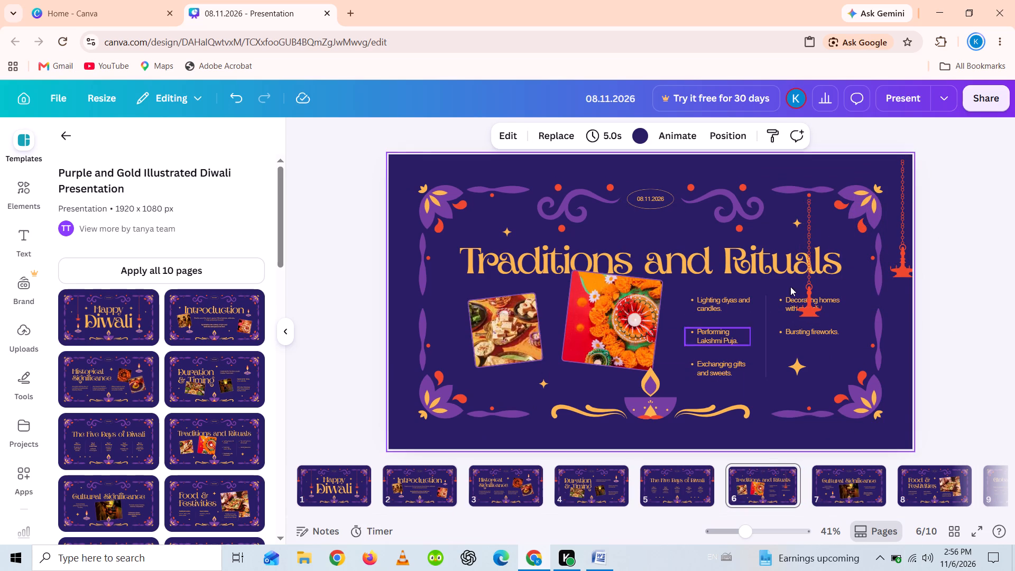
click(906, 268)
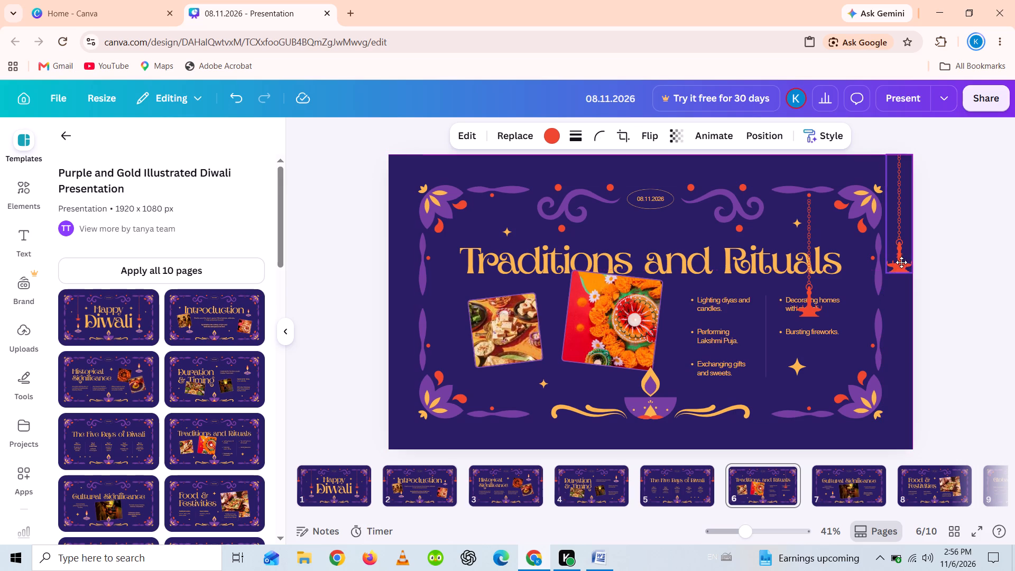
click(905, 264)
drag(905, 264, 900, 261)
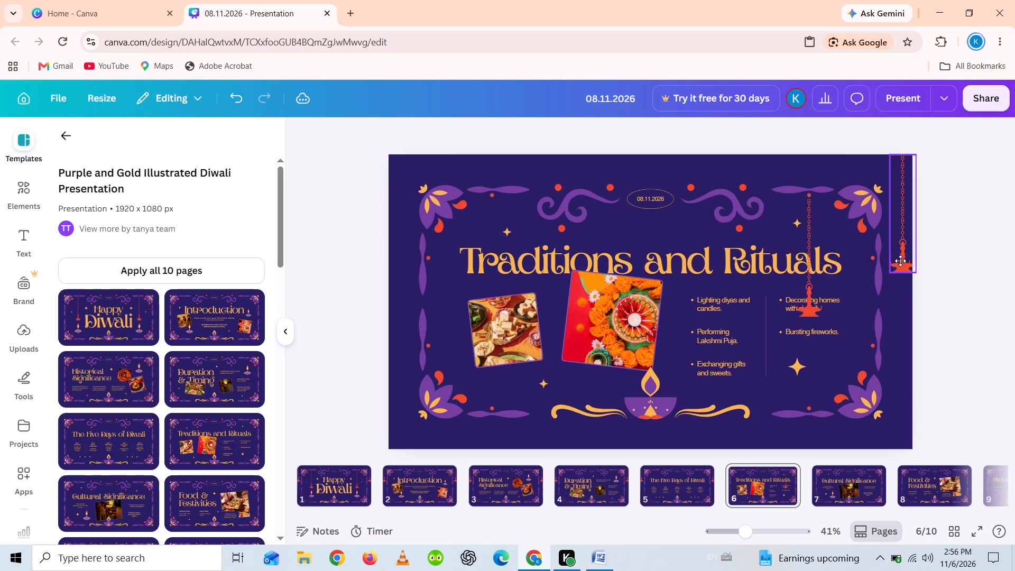
drag(900, 261, 889, 262)
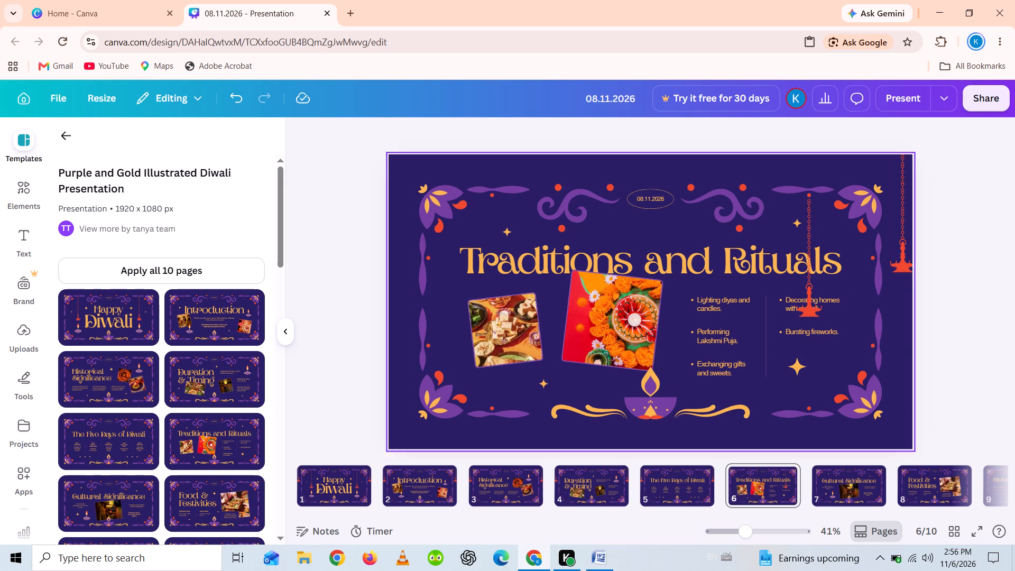
click(907, 253)
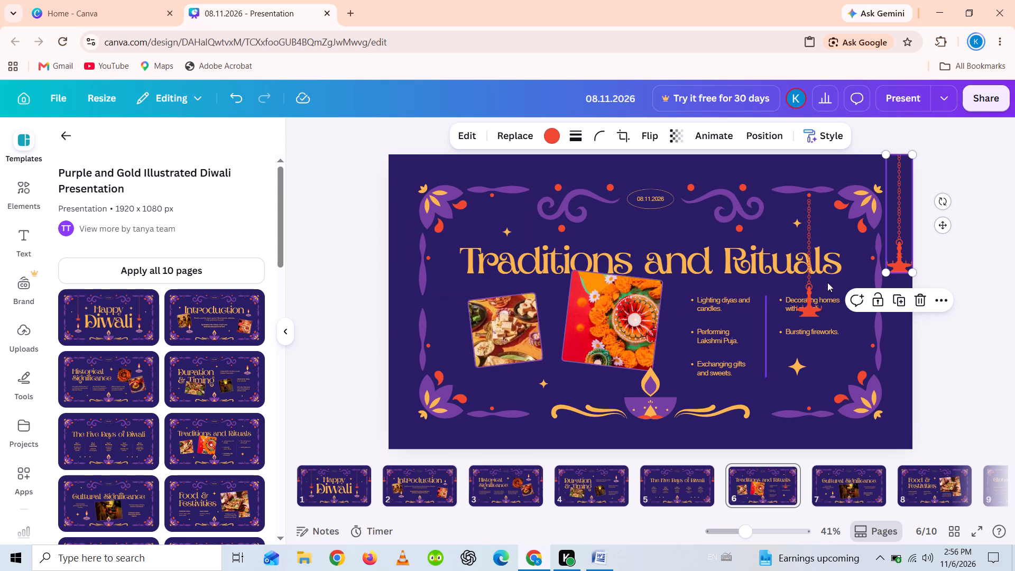
drag(807, 284, 399, 240)
click(1008, 200)
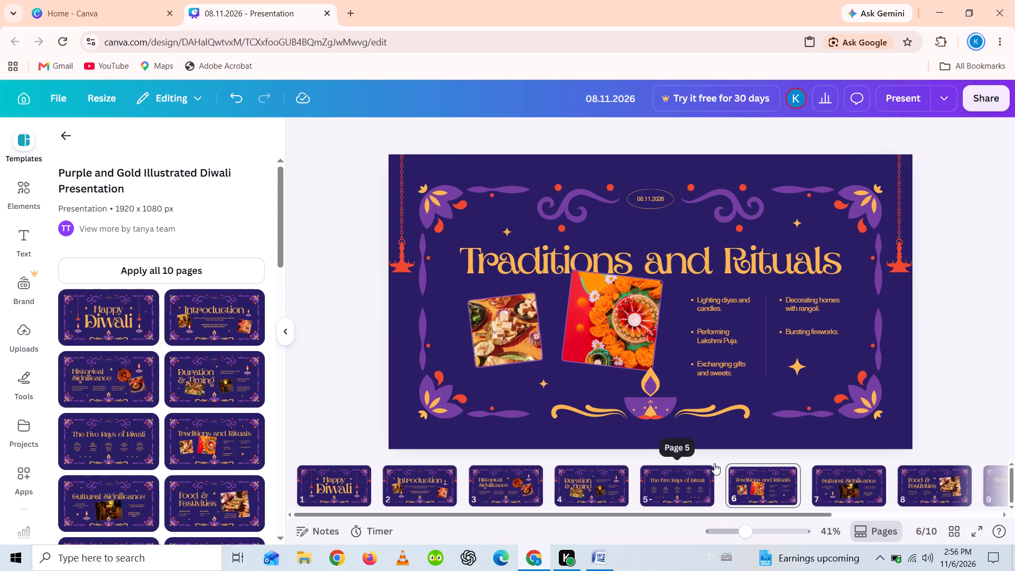
Paste two red hanging lamps on page 7, Cultural Significance, placing one in the slide's upper-right corner and one flush in its upper-left corner.
key(Right)
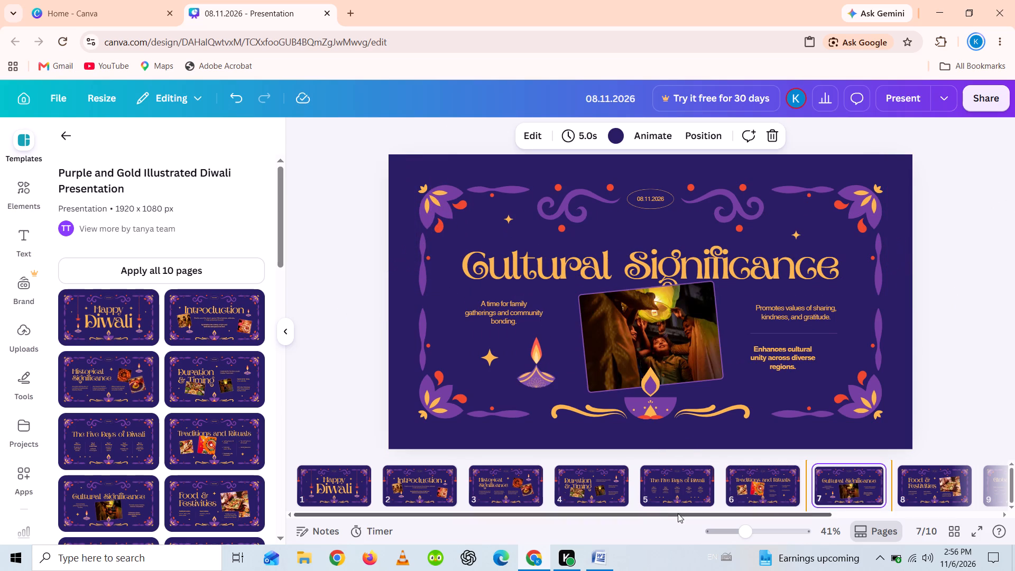
key(ctrl+v)
key(ctrl+v)
drag(809, 306, 812, 305)
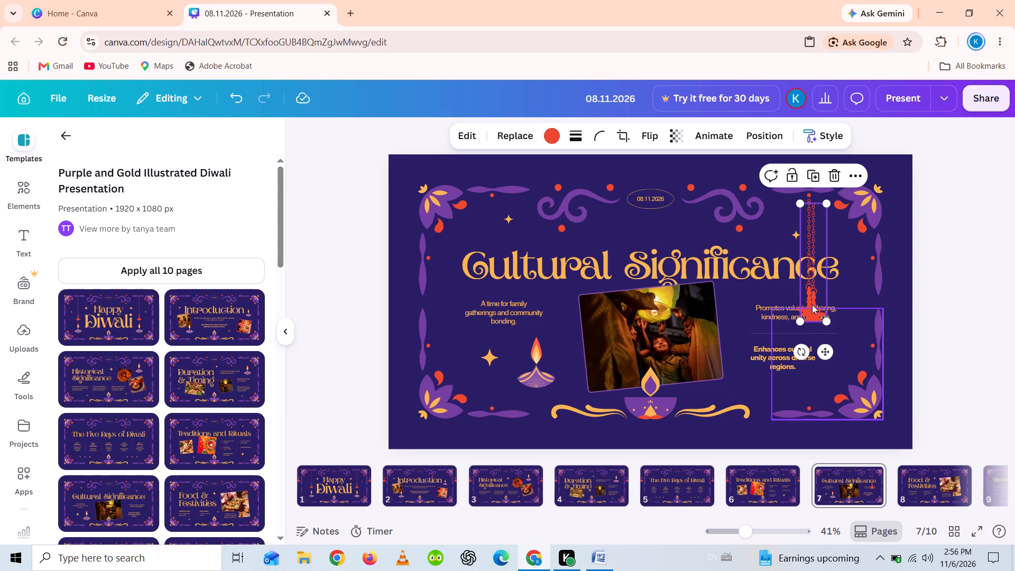
drag(812, 305, 894, 259)
drag(807, 302, 391, 262)
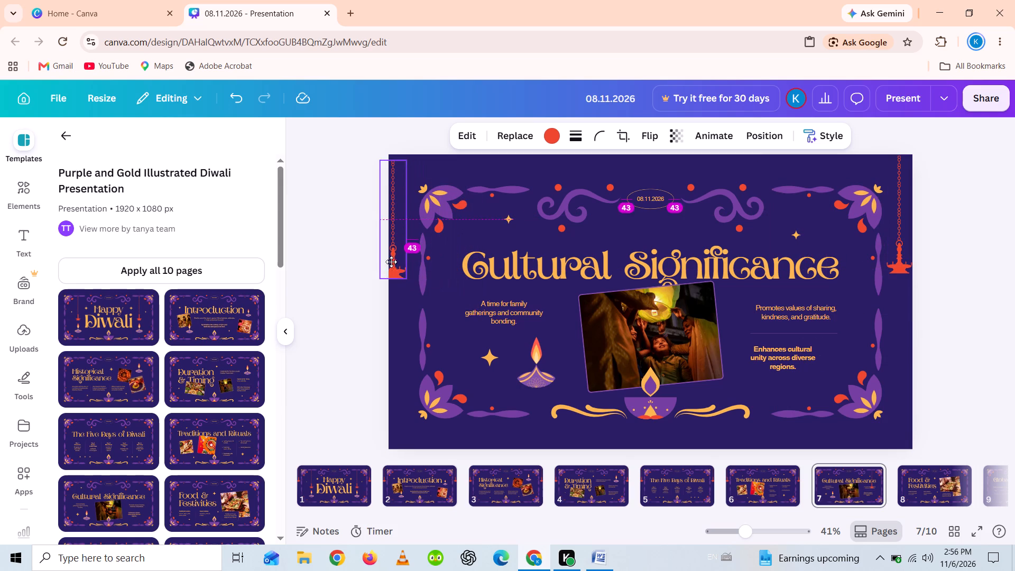
drag(391, 262, 400, 257)
click(400, 257)
drag(400, 257, 401, 258)
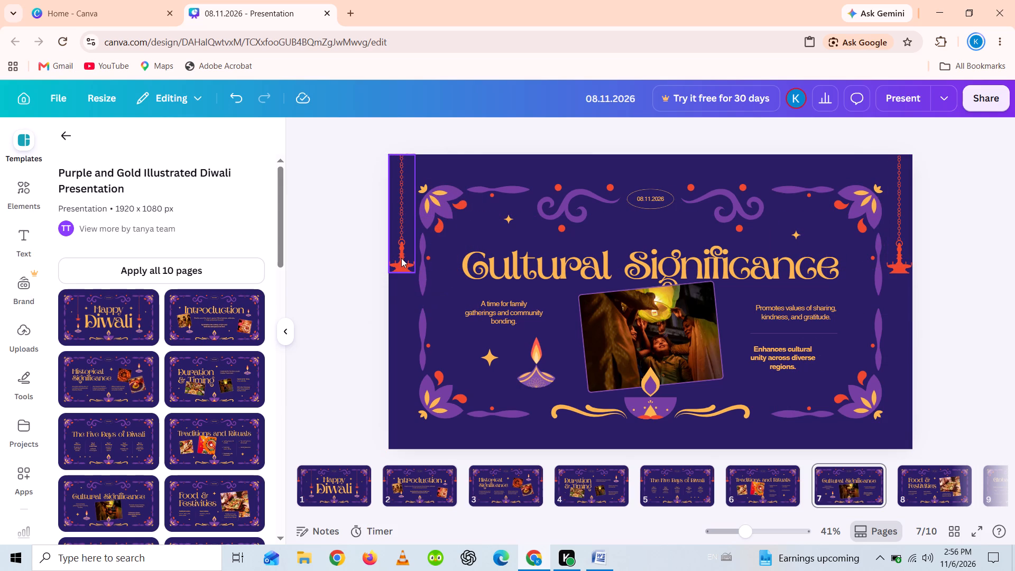
drag(401, 258, 405, 262)
drag(405, 262, 408, 263)
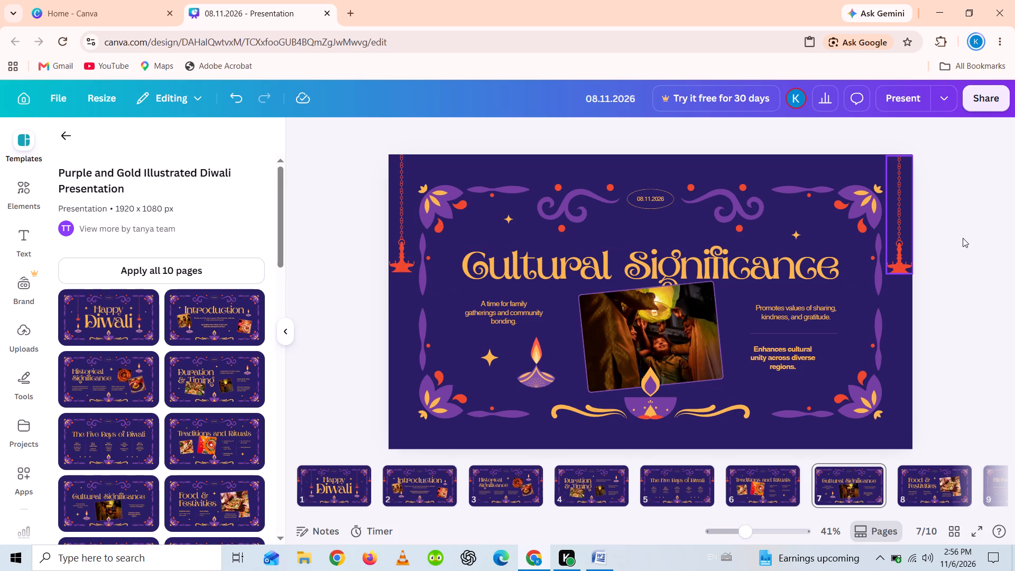
click(963, 238)
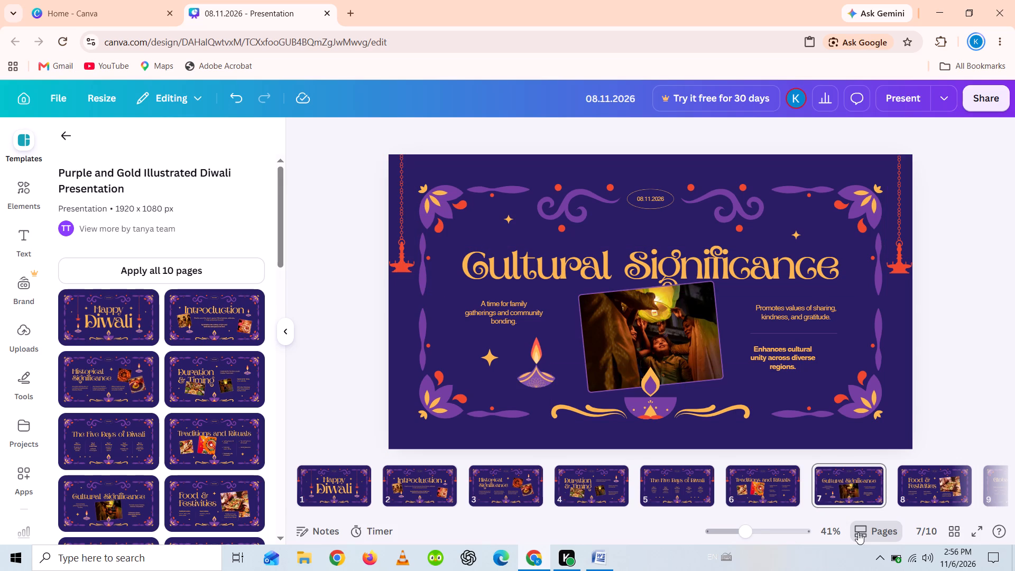
Paste two red hanging lamps on page 8, Food & Festivities, placing one in the slide's upper-right corner and one in its upper-left corner.
click(921, 490)
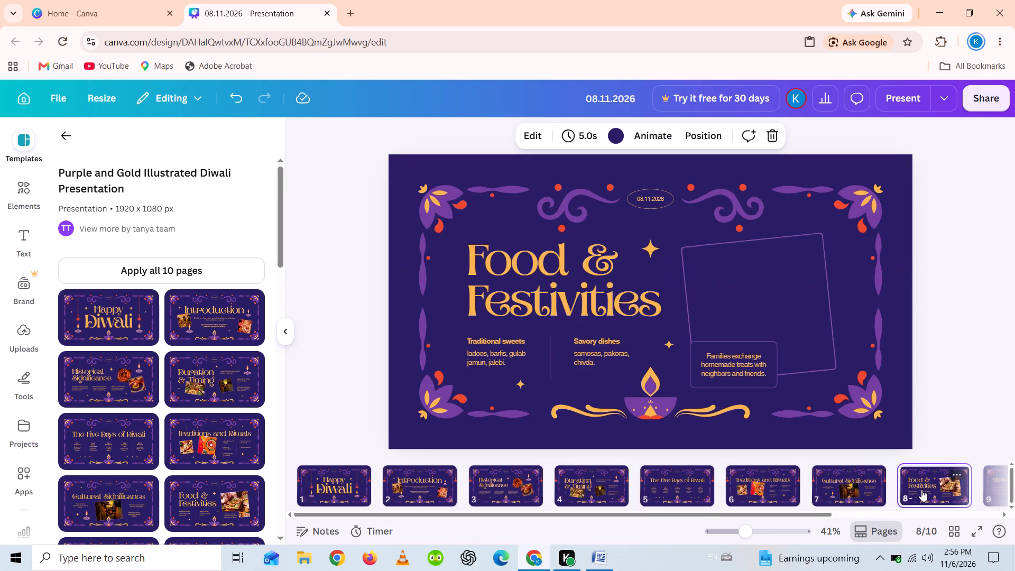
key(ctrl+v)
key(ctrl+v)
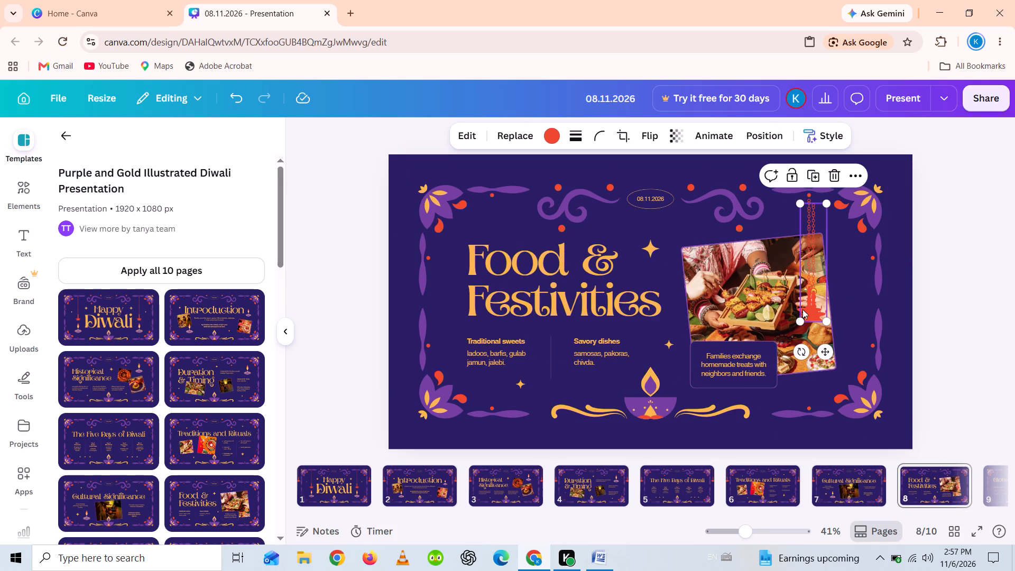
drag(811, 312, 899, 265)
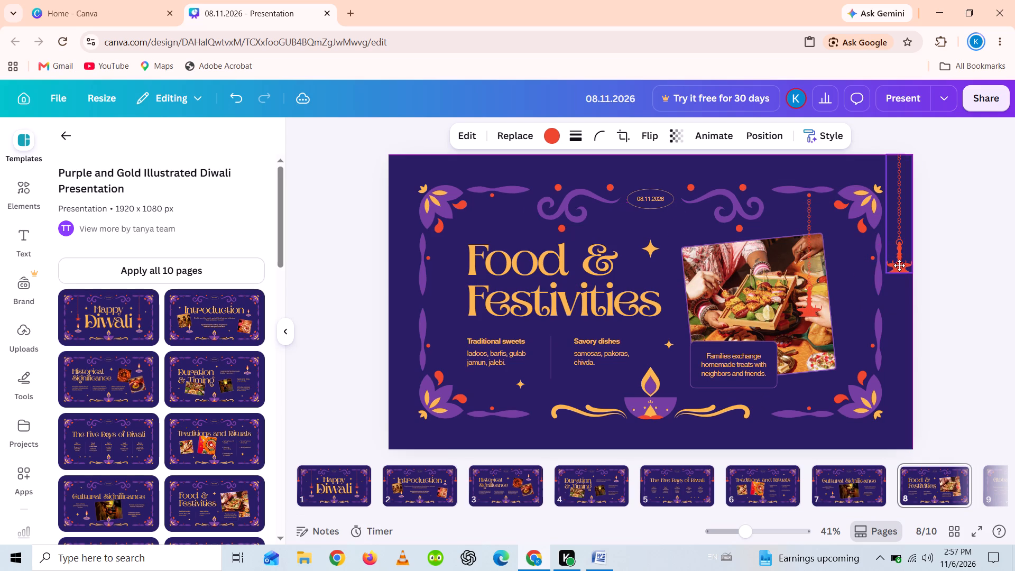
drag(899, 265, 899, 265)
drag(818, 306, 536, 301)
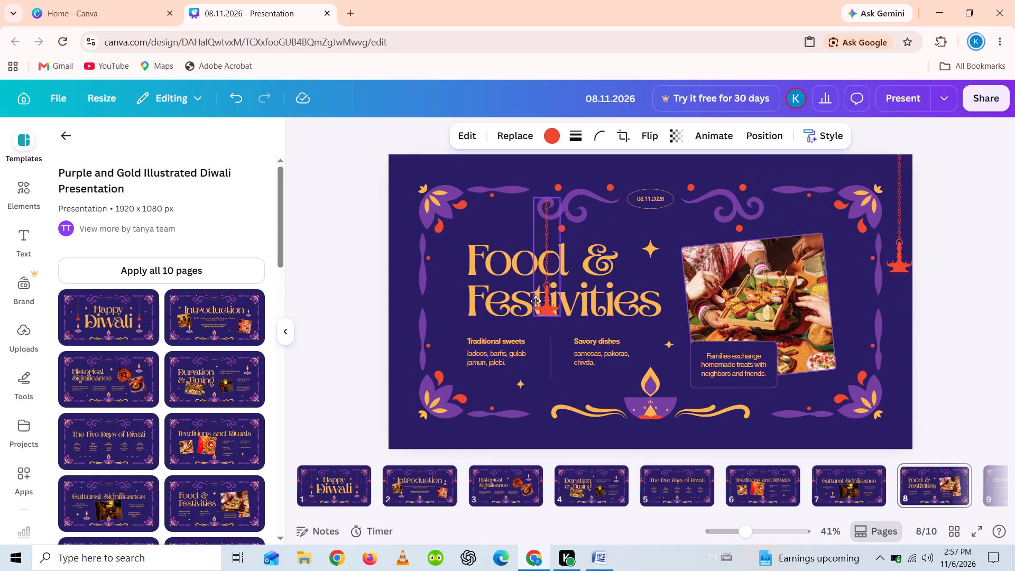
drag(536, 301, 413, 263)
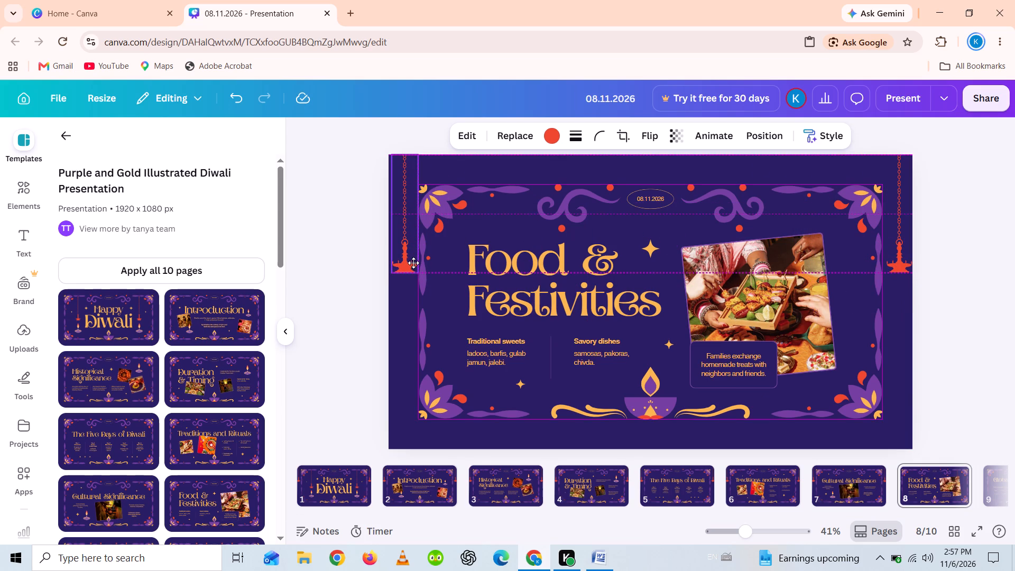
drag(413, 263, 410, 264)
click(951, 288)
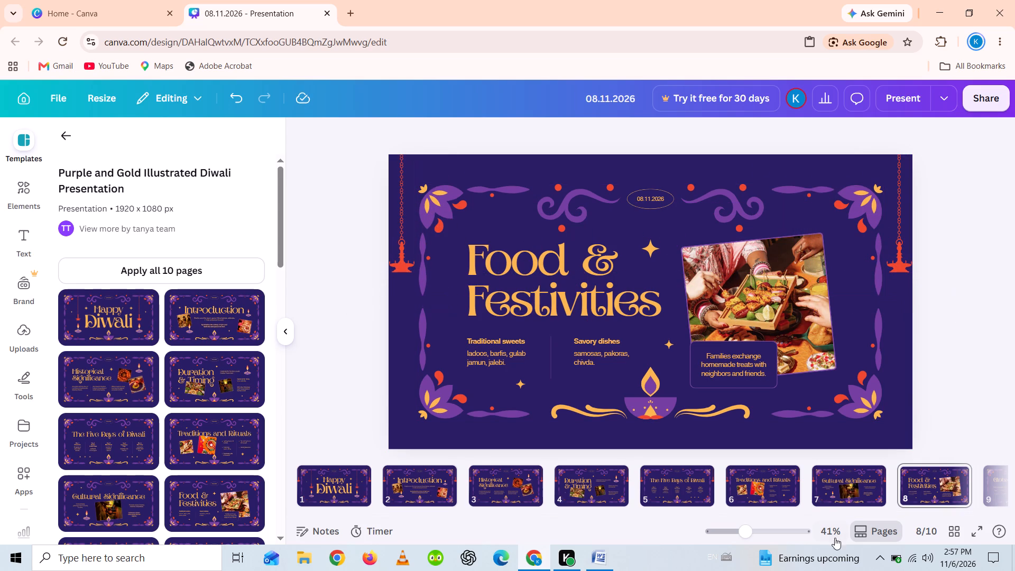
Paste two red hanging lamps on page 9, Global Celebration, placing one flush in the slide's upper-right corner and one flush in its upper-left corner.
click(946, 484)
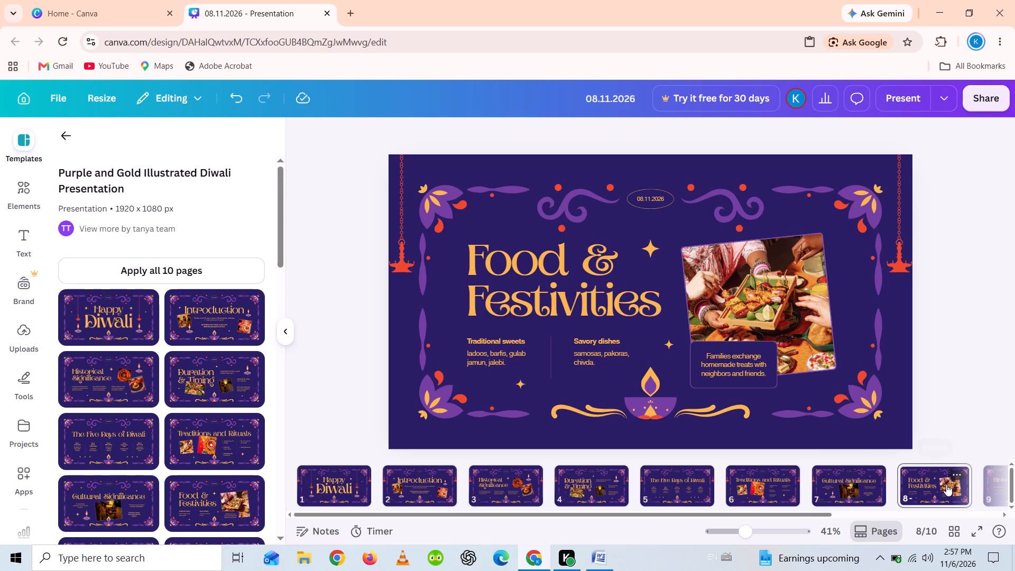
click(986, 485)
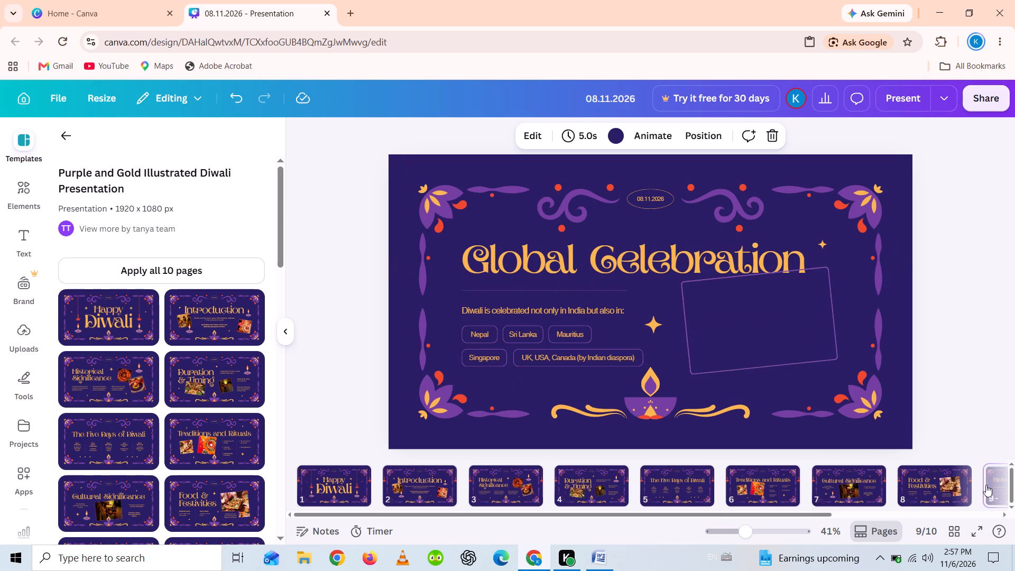
key(ctrl+v)
key(ctrl+v)
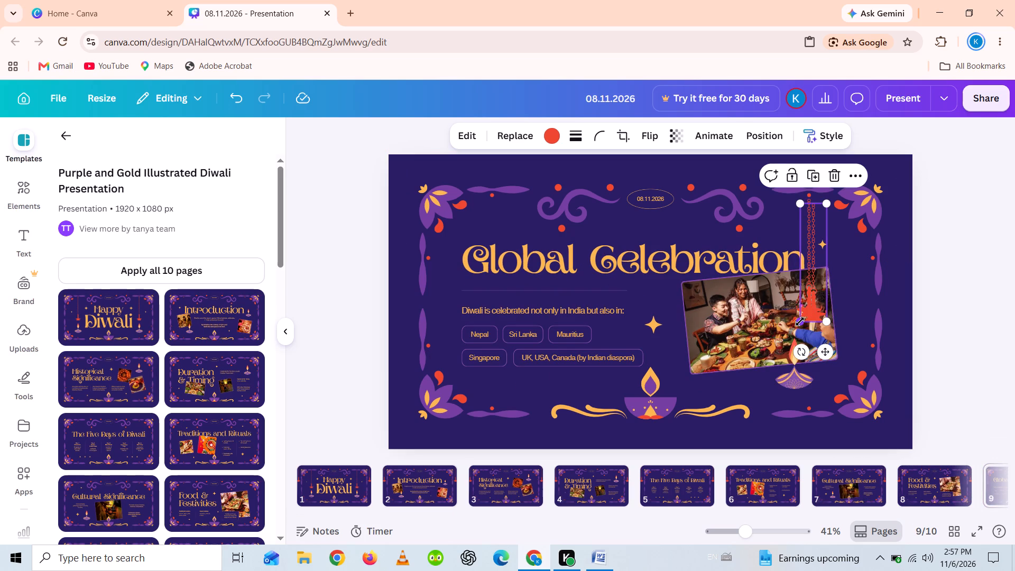
drag(816, 313, 883, 305)
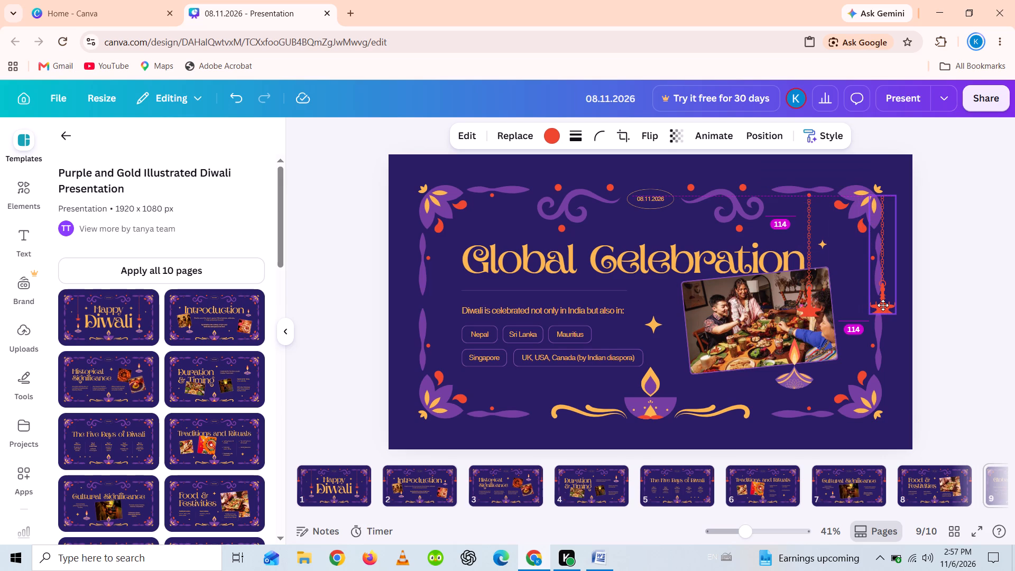
drag(883, 305, 903, 267)
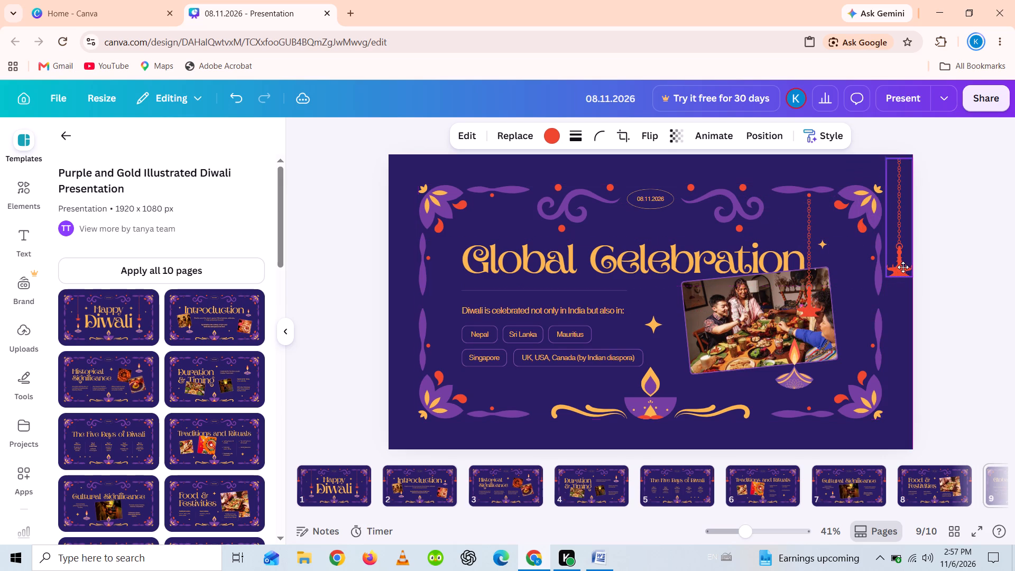
drag(903, 267, 903, 263)
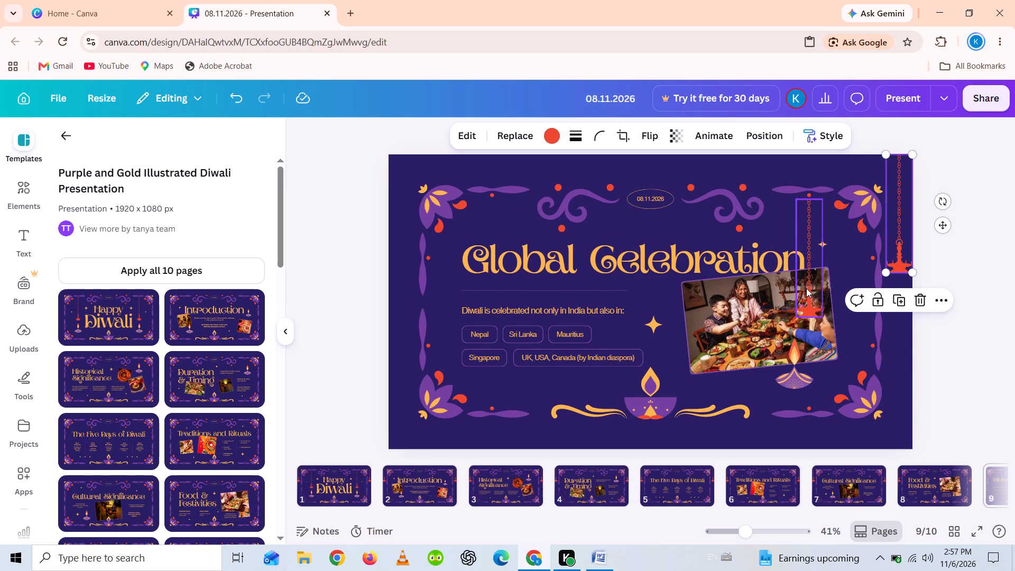
drag(806, 288, 409, 247)
click(404, 244)
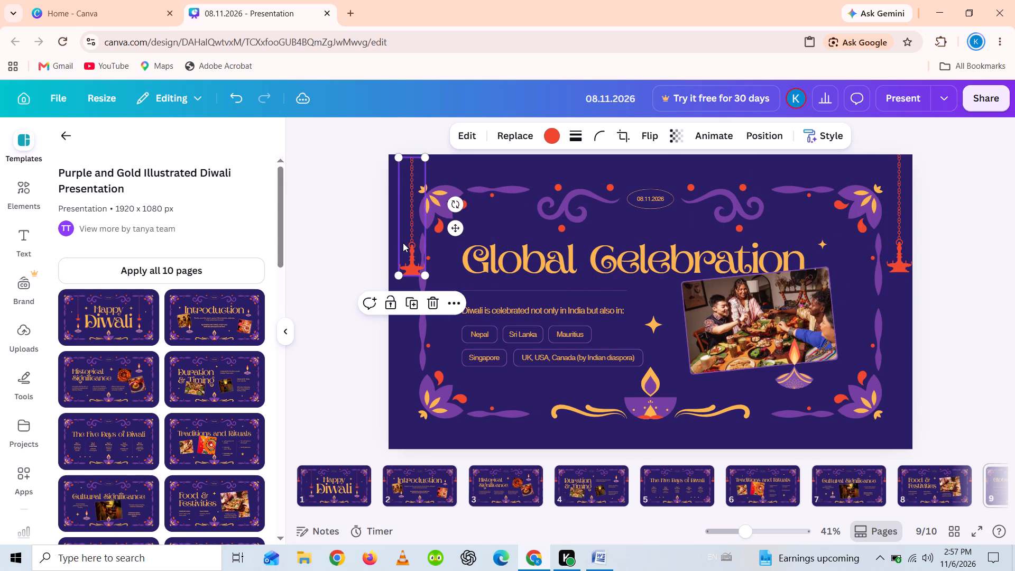
click(401, 242)
drag(399, 241, 390, 238)
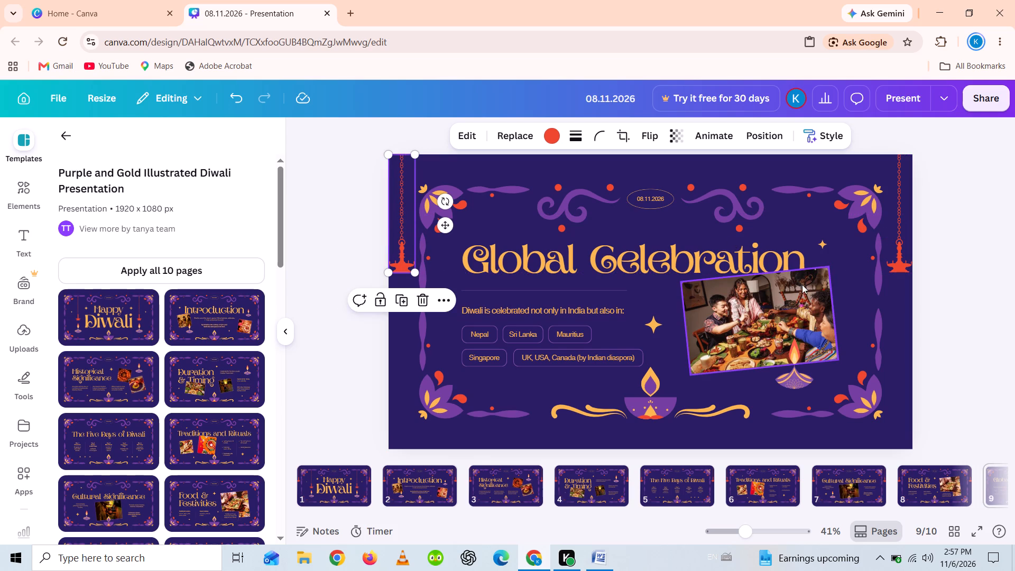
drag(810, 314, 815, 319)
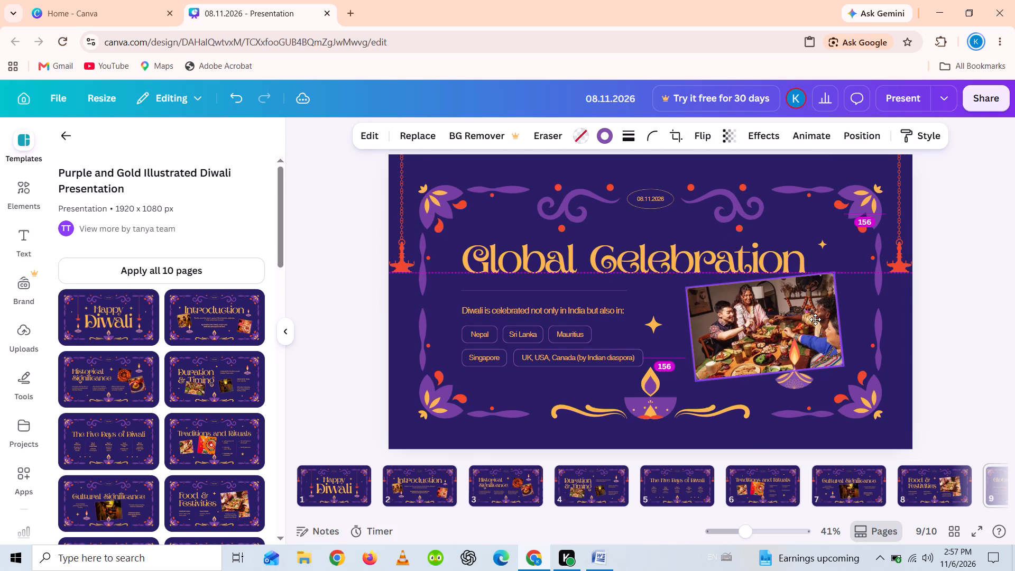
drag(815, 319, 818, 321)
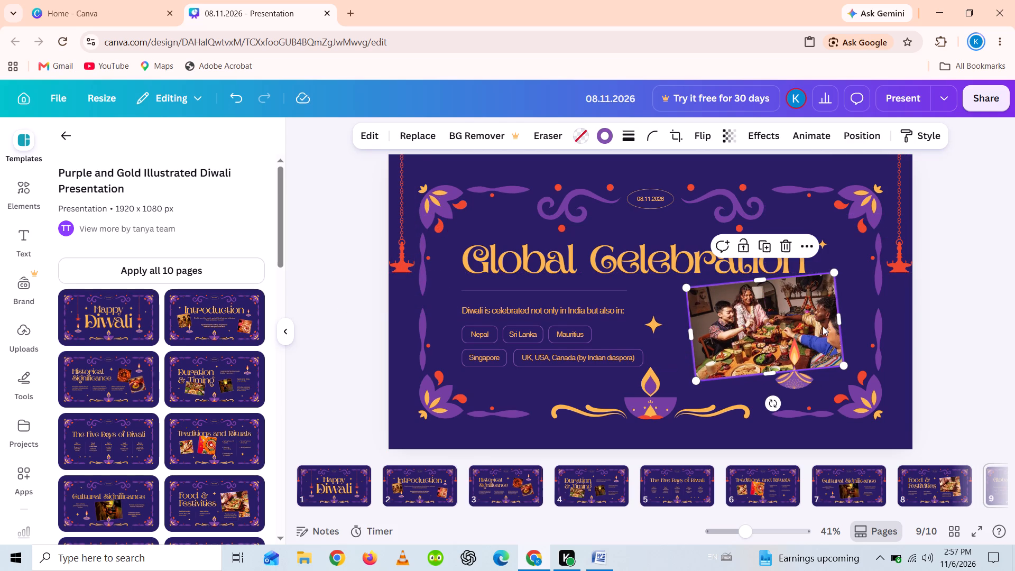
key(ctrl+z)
Delete the small purple oil lamp overlapping the lower edge of the family dinner photo on page 9, Global Celebration.
drag(785, 376, 786, 376)
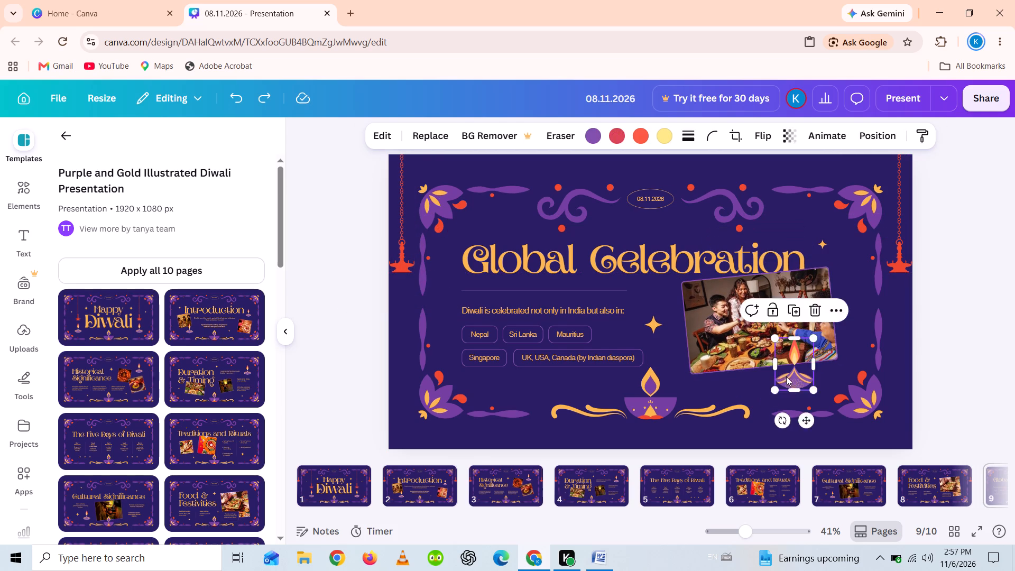
drag(786, 376, 783, 395)
right_click(783, 395)
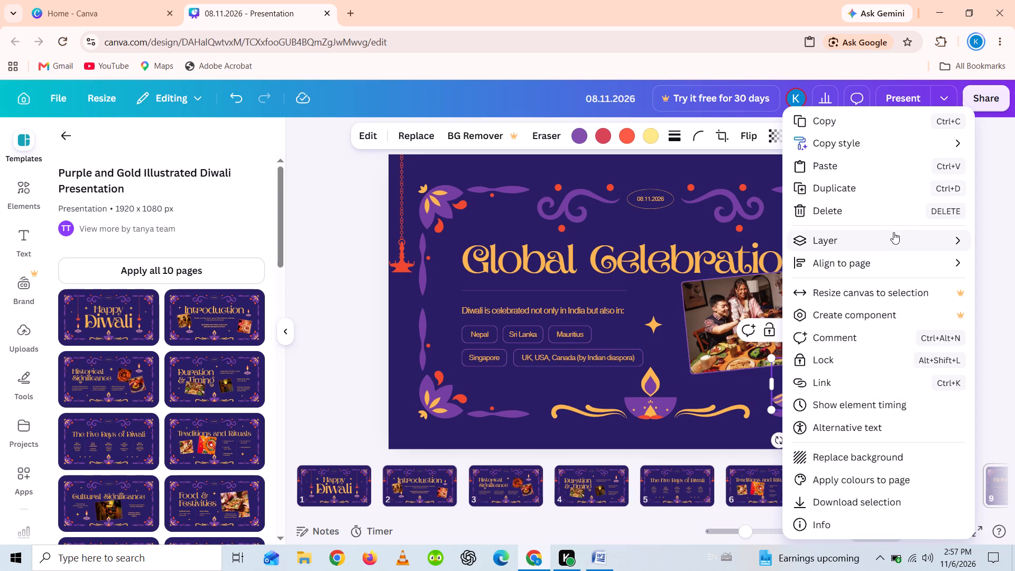
click(881, 217)
Move the family dinner photo on page 9 slightly down and to the right, clear of the Global Celebration heading.
drag(789, 325, 796, 331)
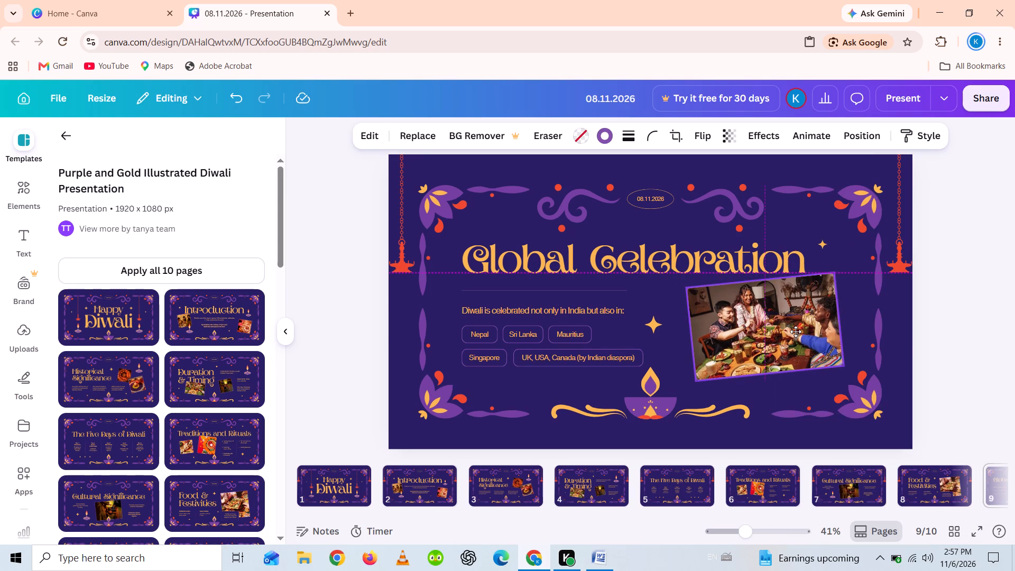
drag(796, 331, 796, 332)
click(977, 326)
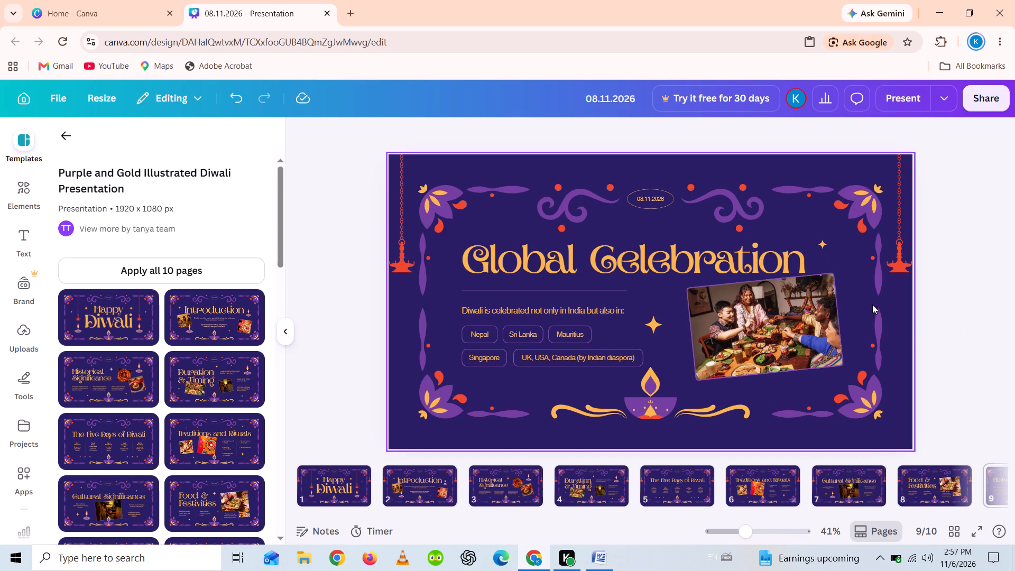
Paste two red hanging lamps on page 10, Thank You, placing one in the slide's upper-right corner and one flush in its upper-left corner.
drag(794, 512, 933, 518)
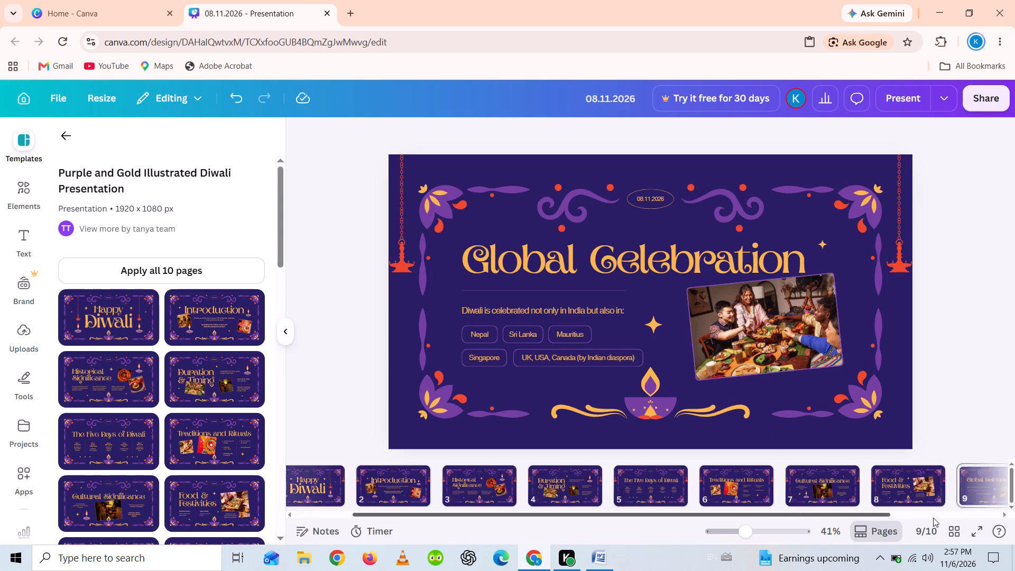
drag(933, 518, 979, 524)
click(878, 478)
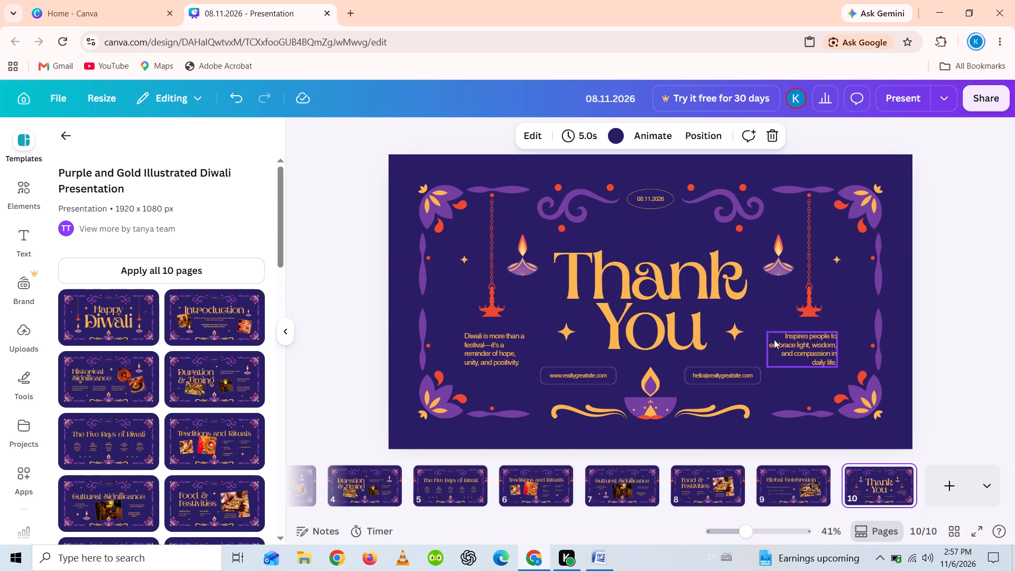
key(ctrl+v)
key(ctrl+v)
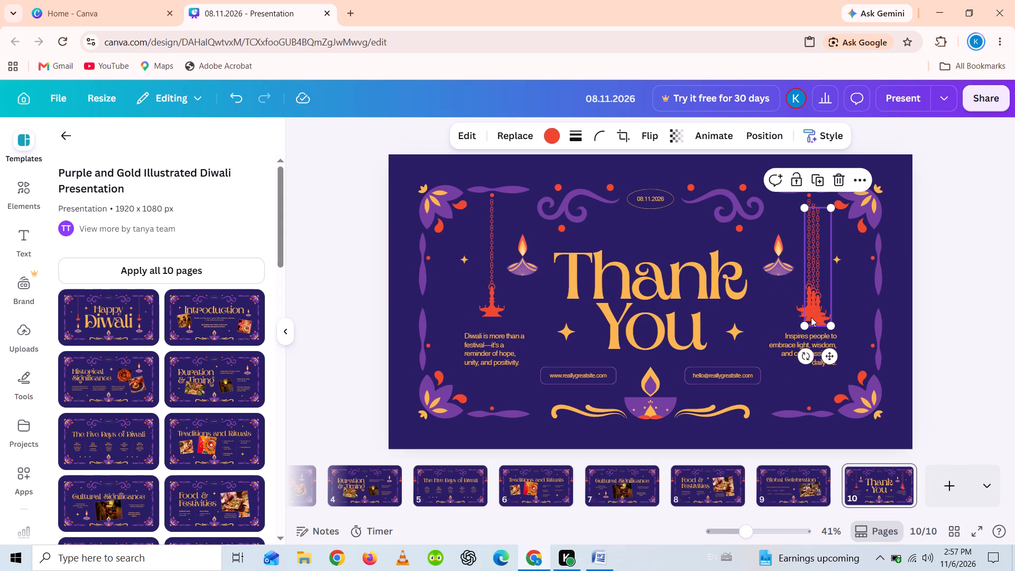
drag(821, 317, 900, 270)
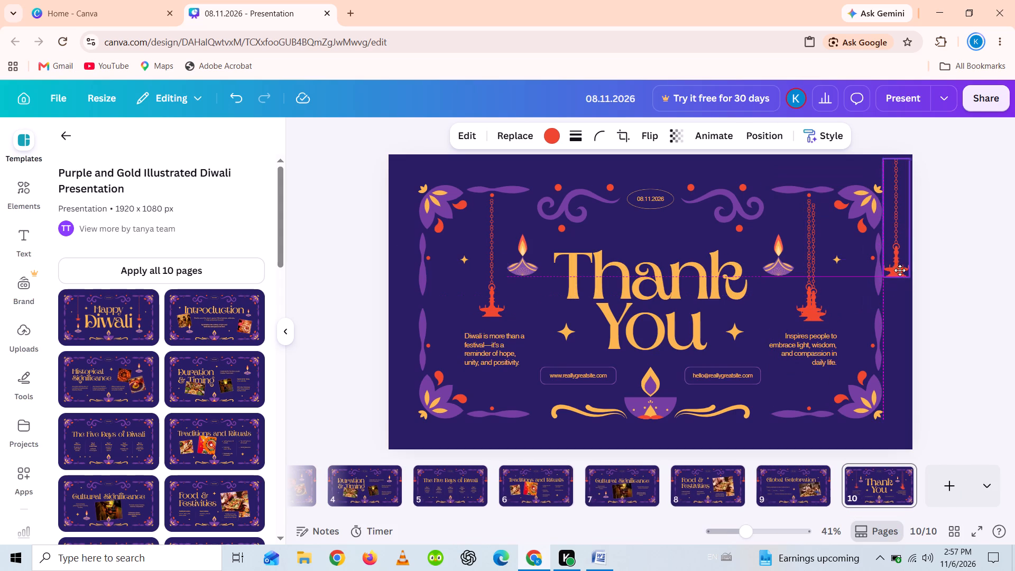
drag(900, 270, 902, 262)
drag(902, 262, 903, 265)
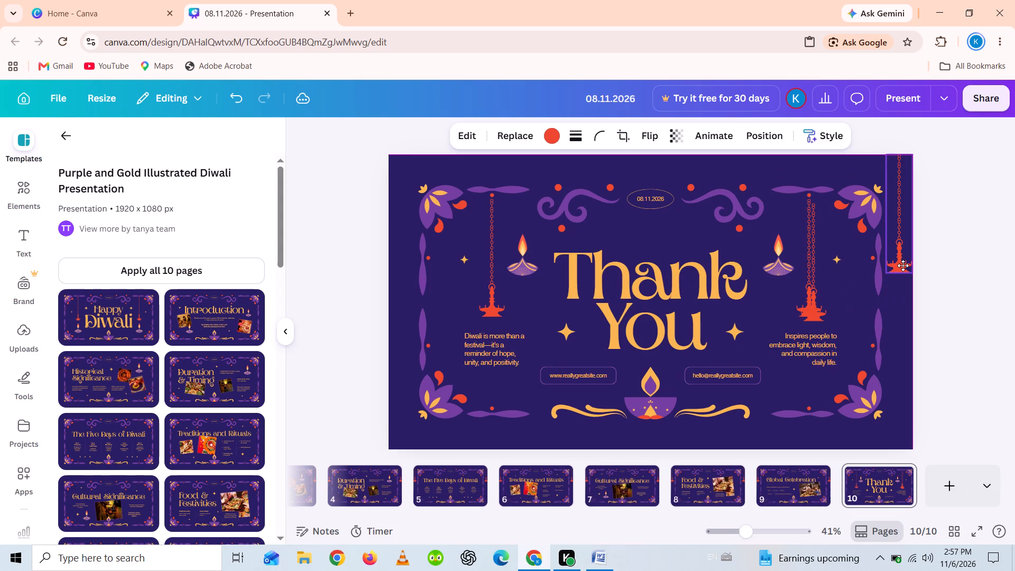
drag(903, 265, 901, 268)
click(976, 291)
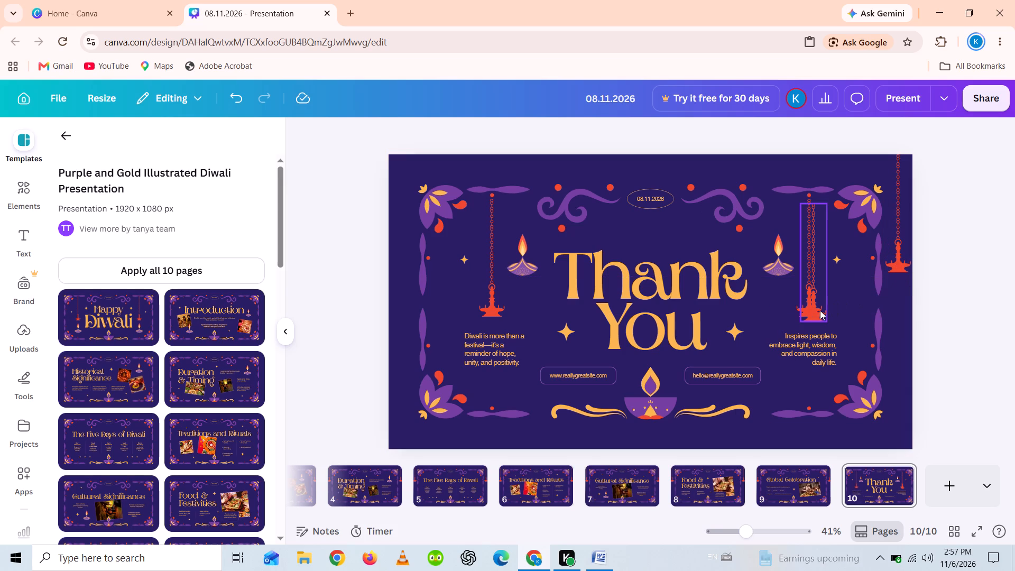
drag(815, 311, 405, 265)
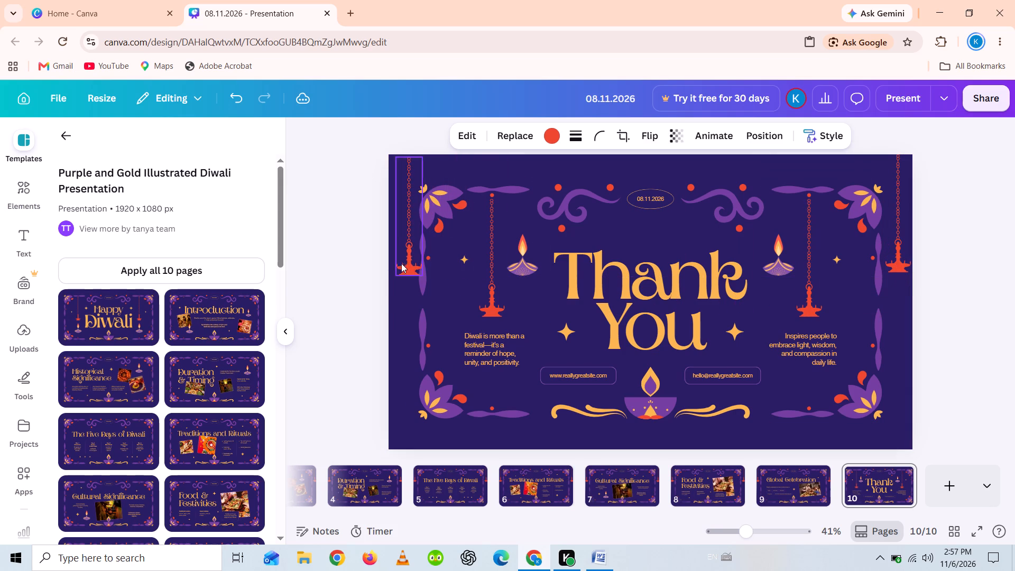
click(1014, 232)
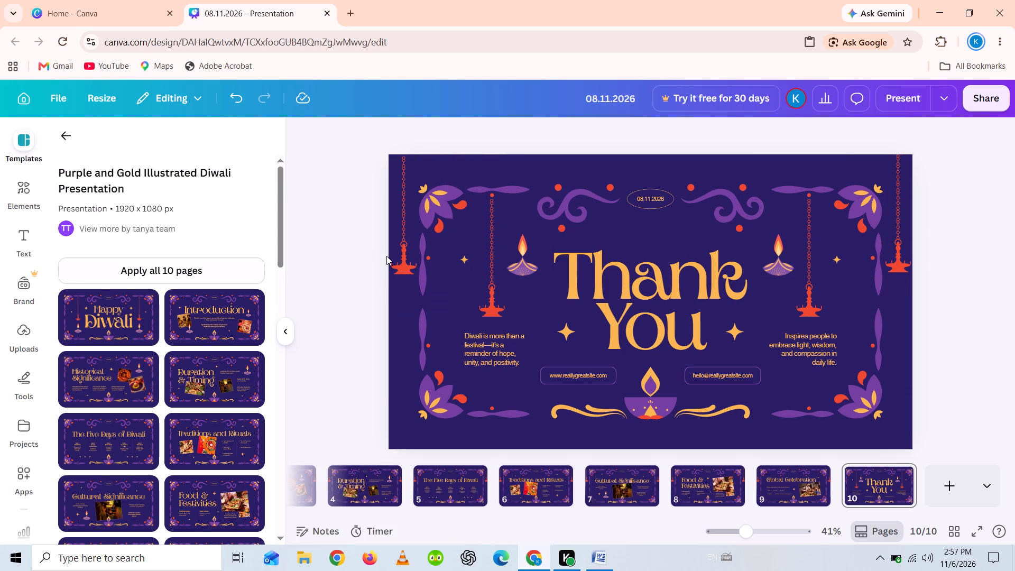
click(399, 265)
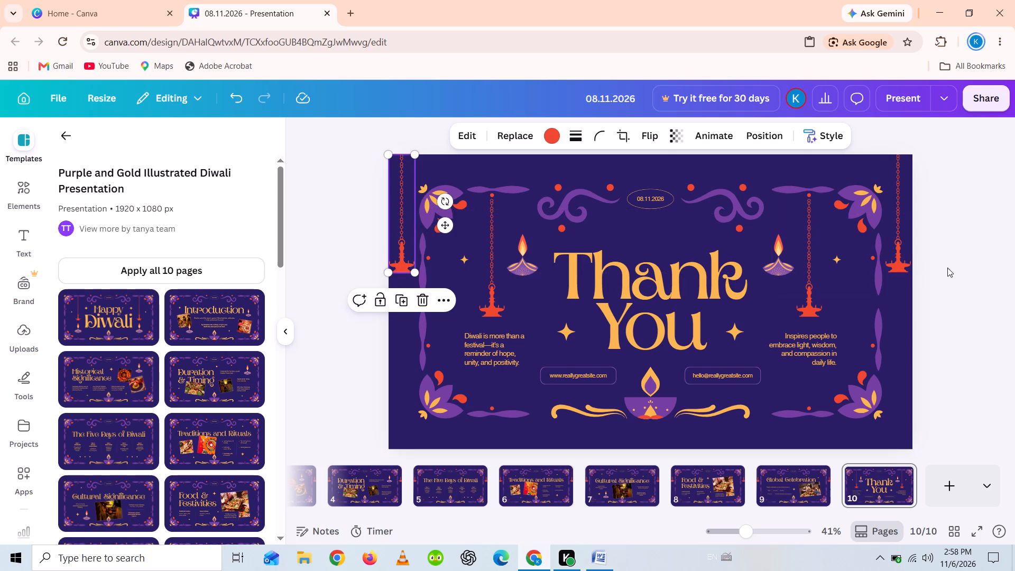
click(969, 266)
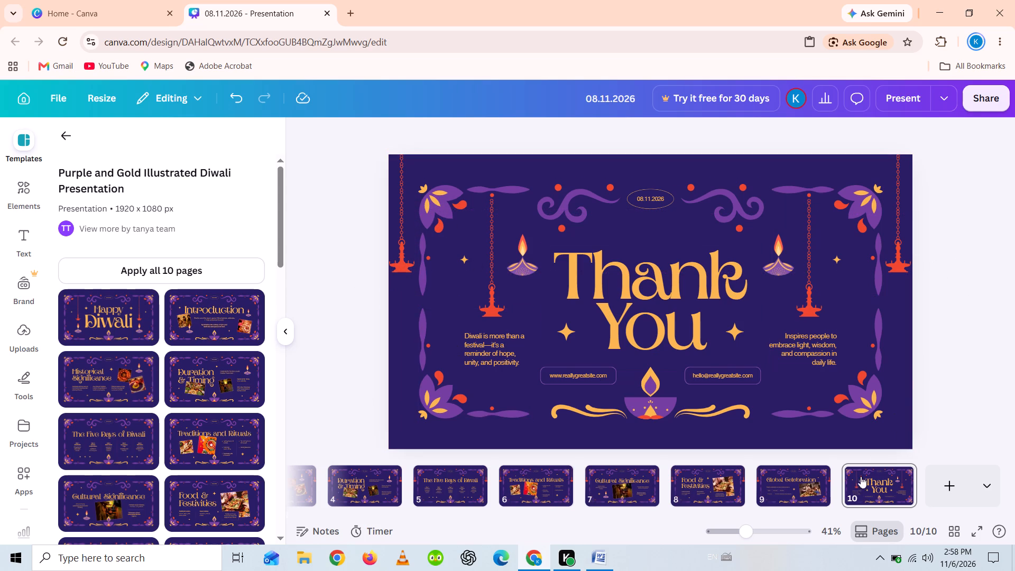
Move the shared-meal photo on page 4, Duration & Timing, slightly down and to the left, clear of the heading.
click(777, 483)
click(698, 486)
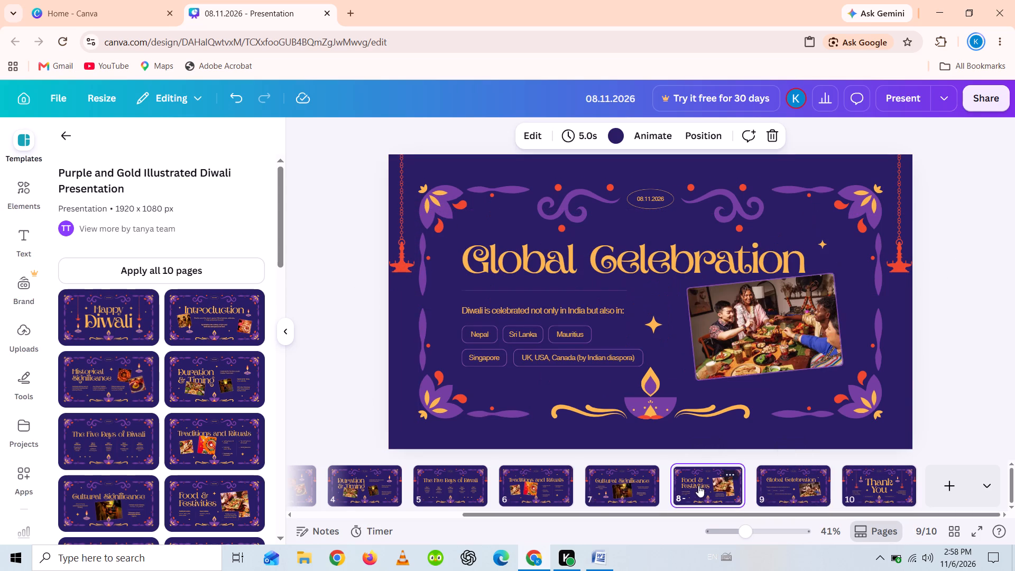
click(653, 490)
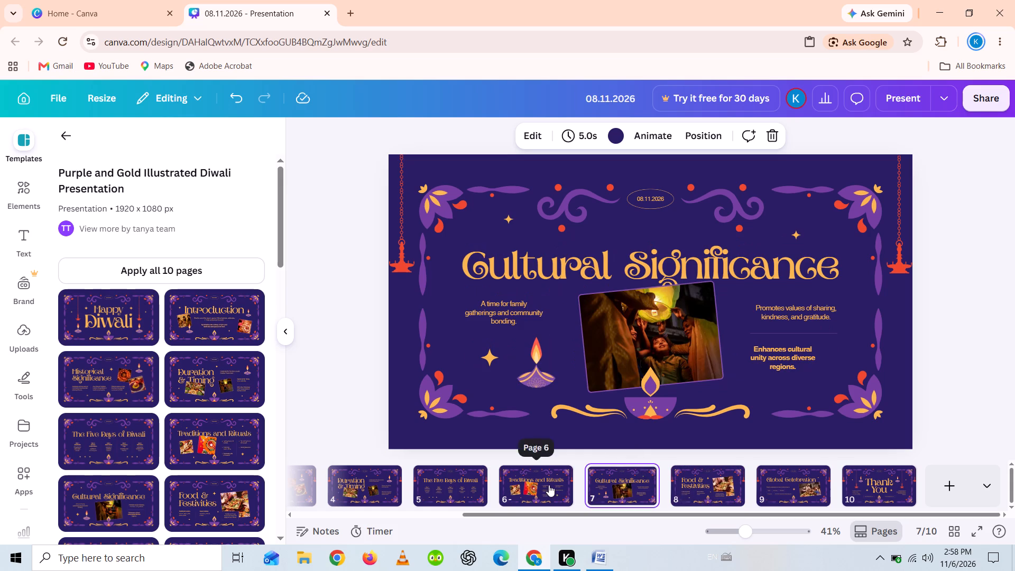
click(549, 485)
click(453, 494)
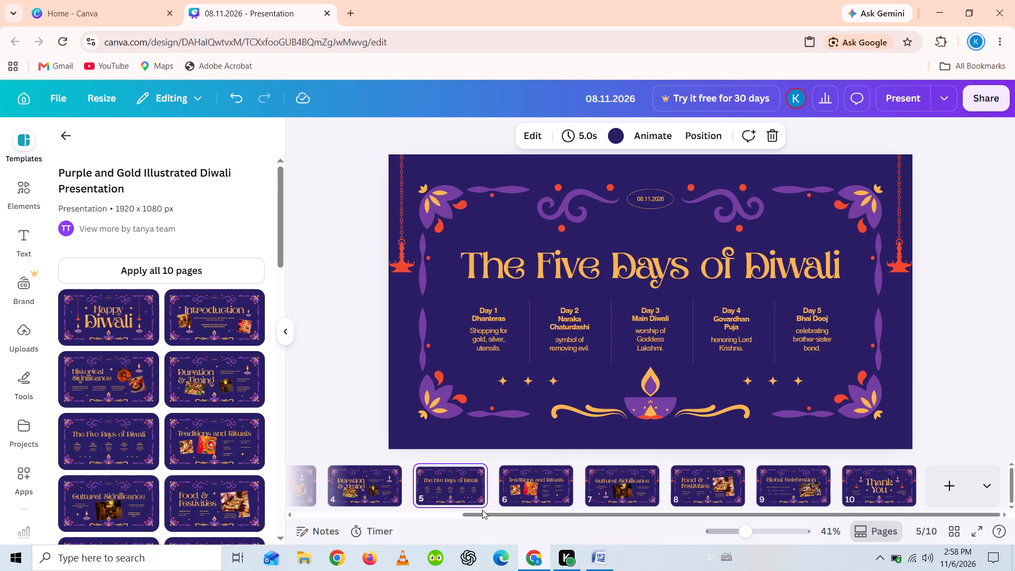
drag(487, 514, 346, 517)
click(557, 495)
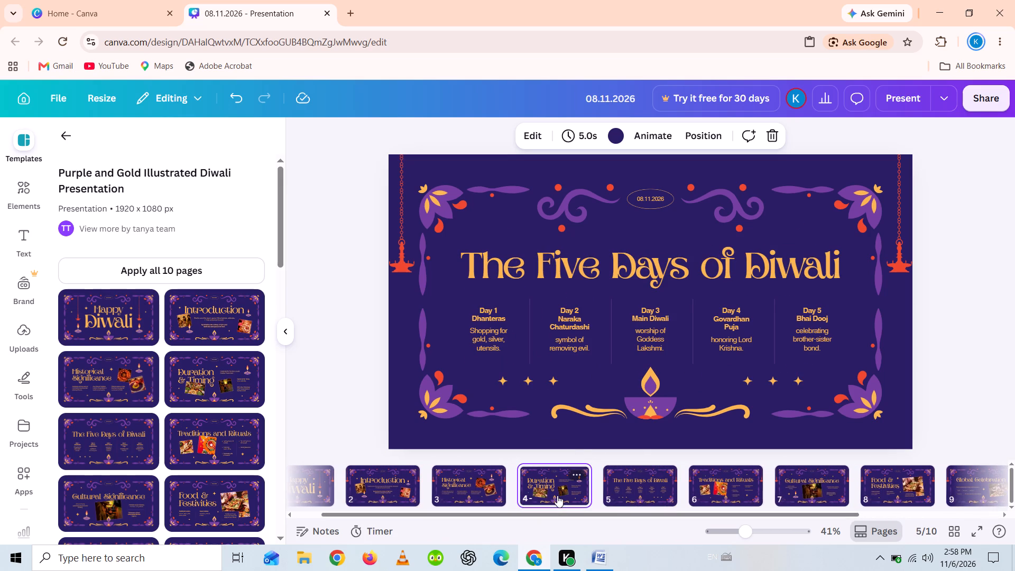
drag(568, 356, 559, 373)
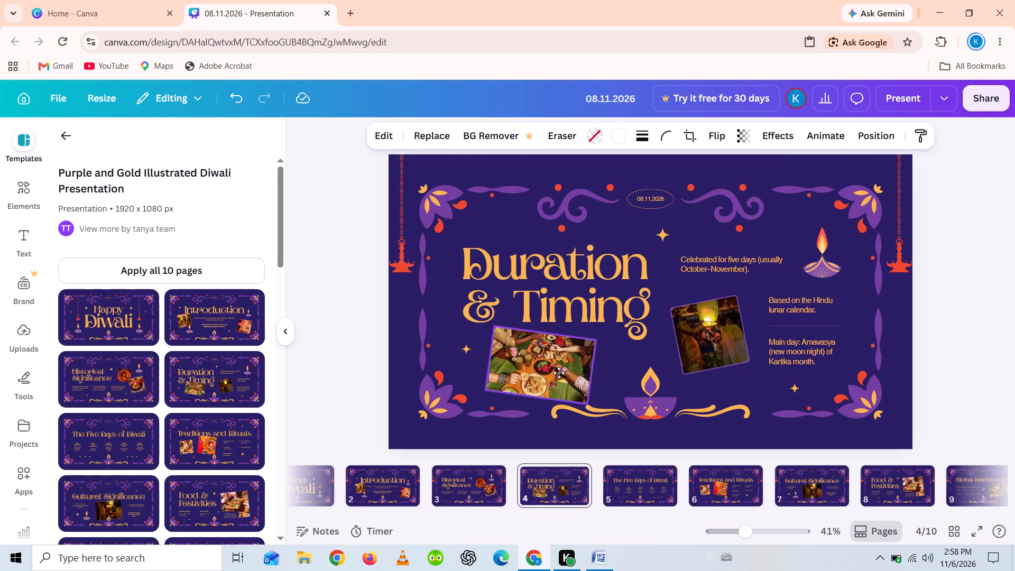
drag(559, 373, 556, 375)
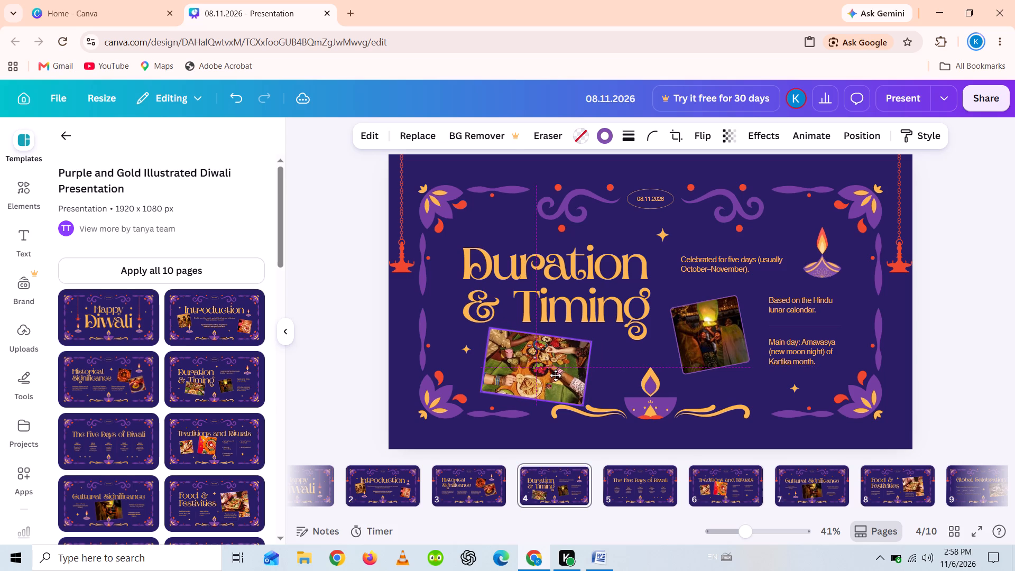
drag(556, 375, 550, 374)
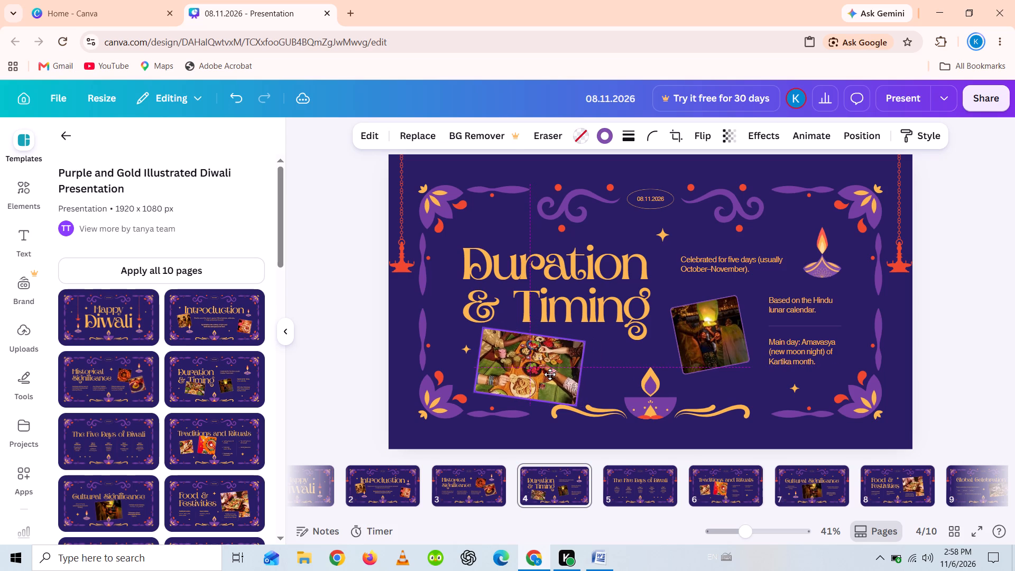
drag(550, 374, 549, 373)
click(979, 315)
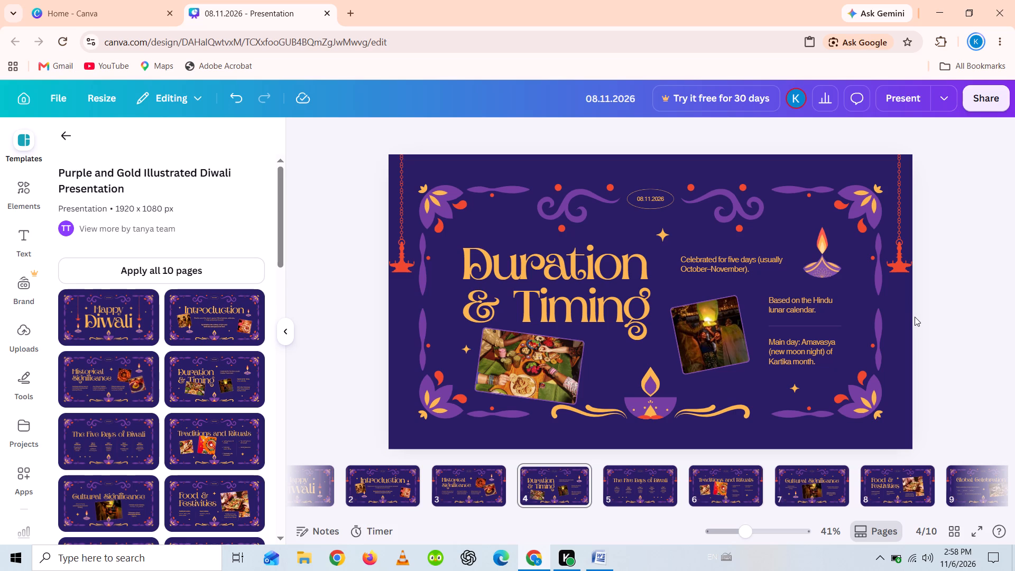
click(968, 314)
Check page 1, Happy Diwali, and go on to page 2, Introduction.
drag(582, 513, 463, 515)
click(341, 484)
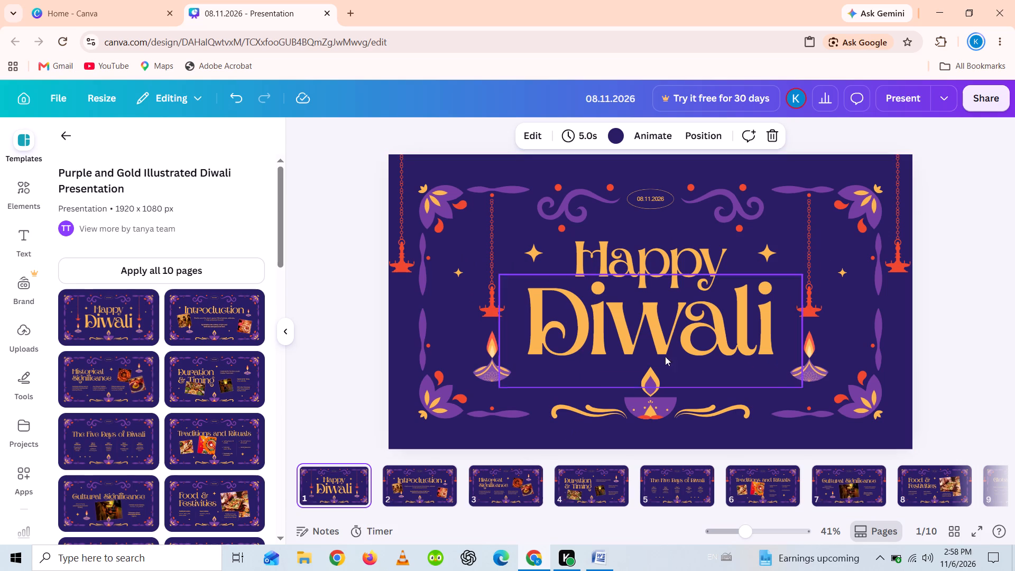
click(431, 483)
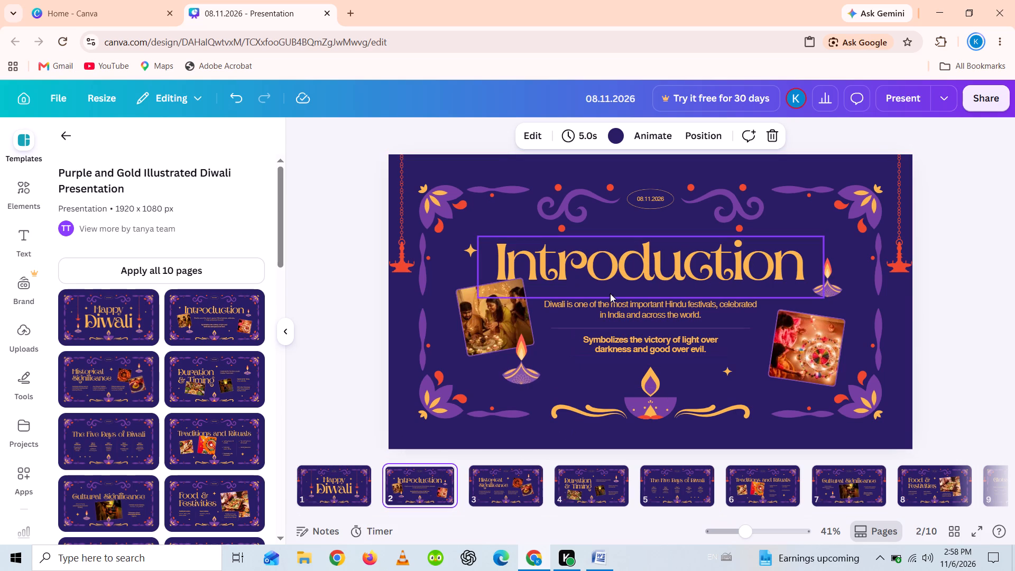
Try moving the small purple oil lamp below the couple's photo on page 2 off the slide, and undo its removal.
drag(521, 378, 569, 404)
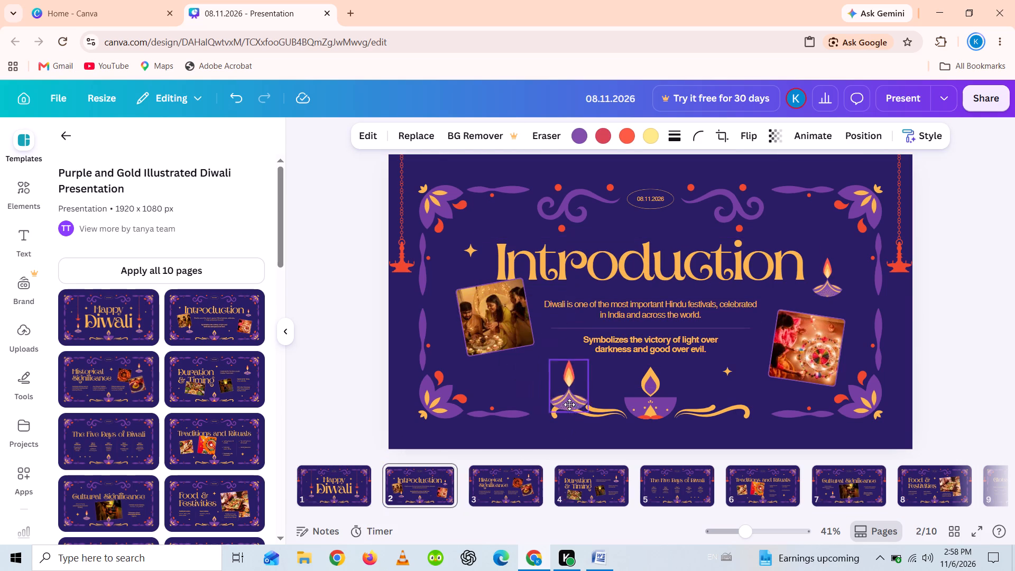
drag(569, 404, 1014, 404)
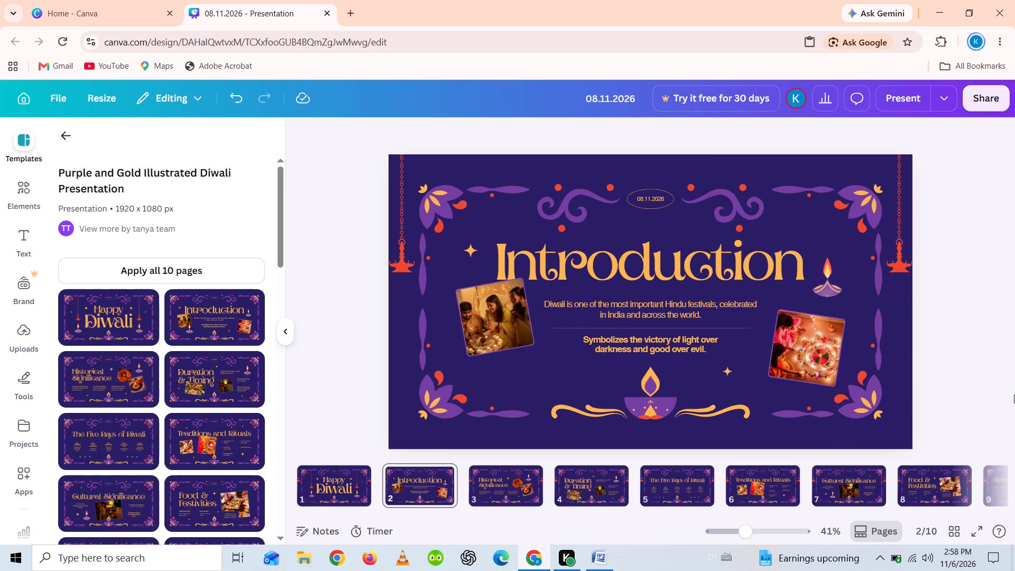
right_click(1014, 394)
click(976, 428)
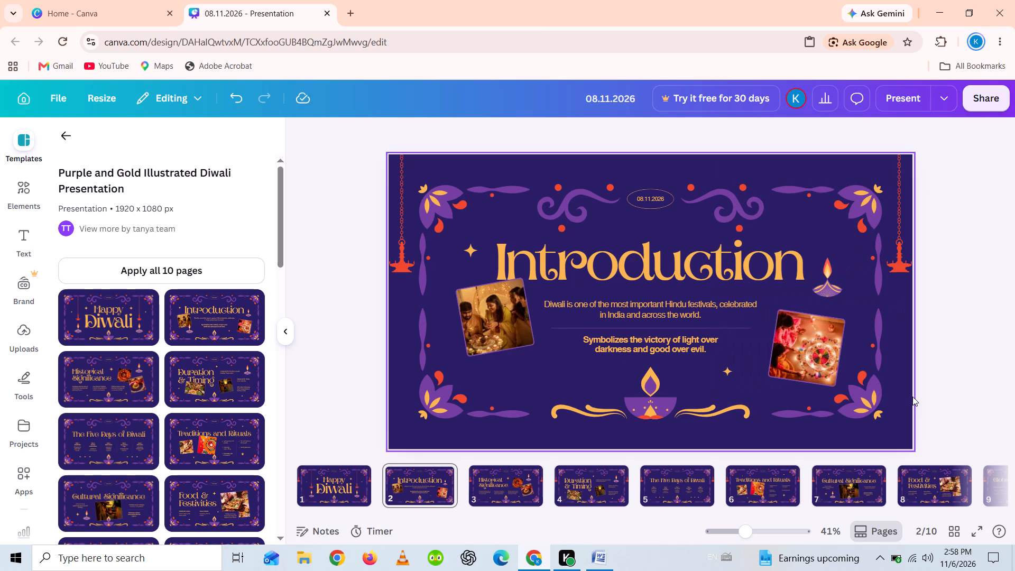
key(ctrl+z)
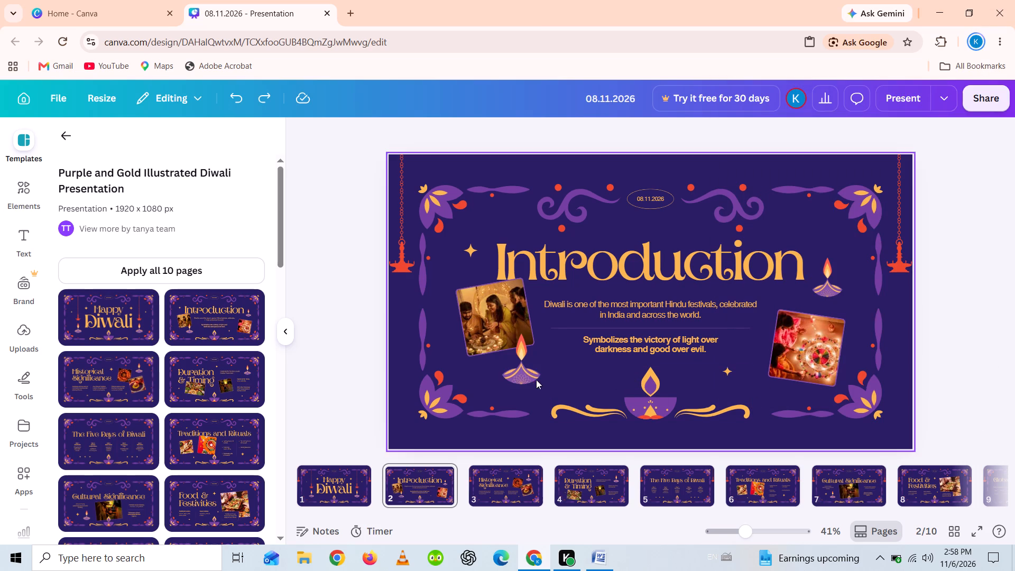
Delete the small purple oil lamp overlapping the lower edge of the couple's photo on page 2, Introduction.
right_click(528, 374)
click(568, 215)
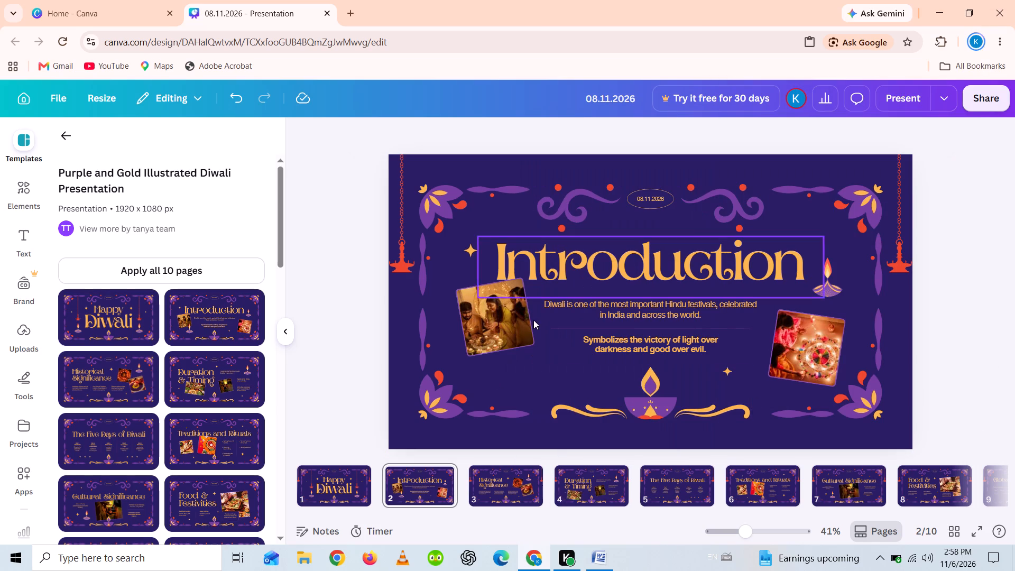
Move the couple's photo on page 2, Introduction, slightly down, clear of the heading.
drag(515, 328, 512, 338)
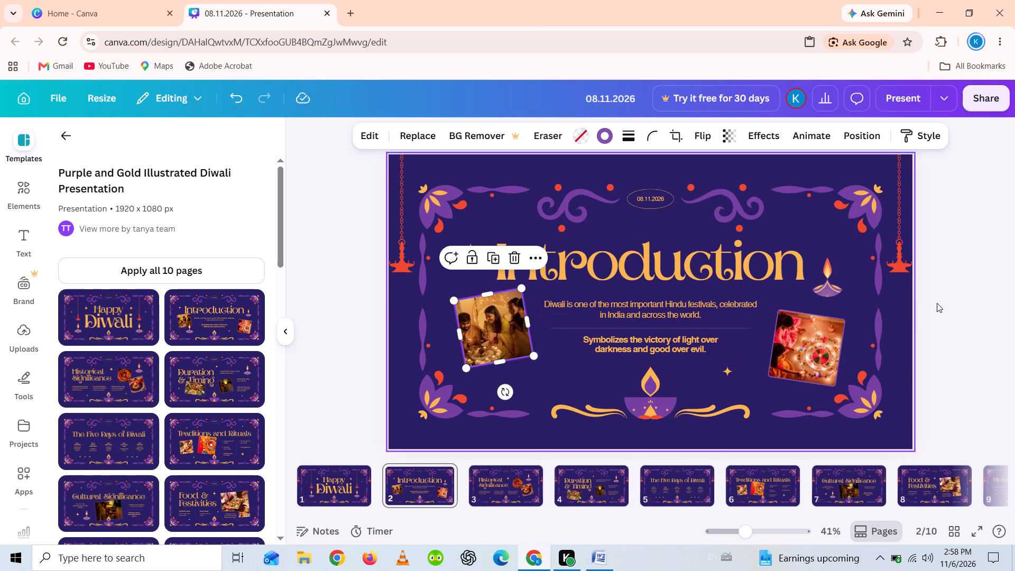
click(986, 321)
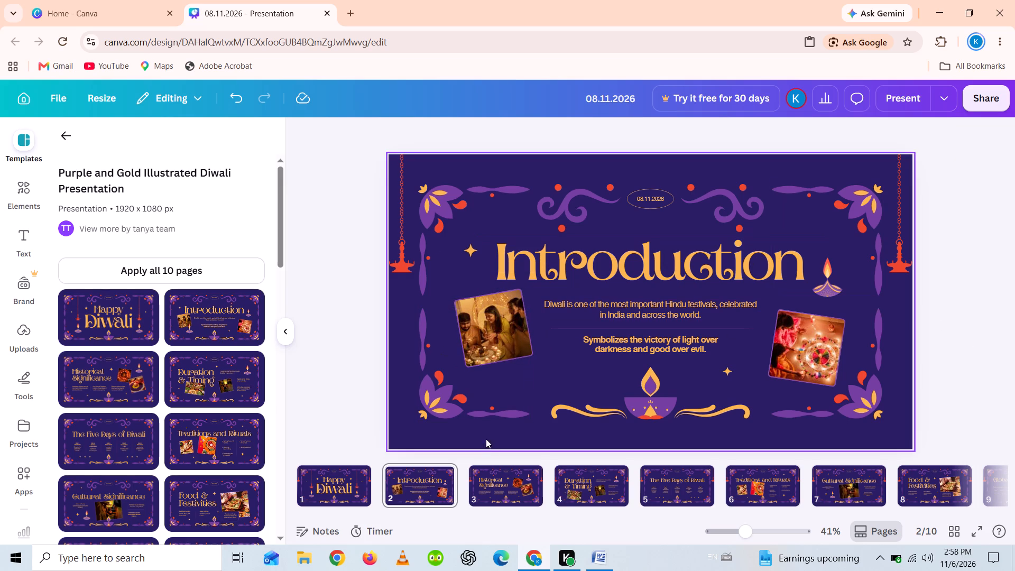
Move the marigold photo on page 6, Traditions and Rituals, down and left, clear of the heading and overlapping the sweets photo's edge.
click(490, 483)
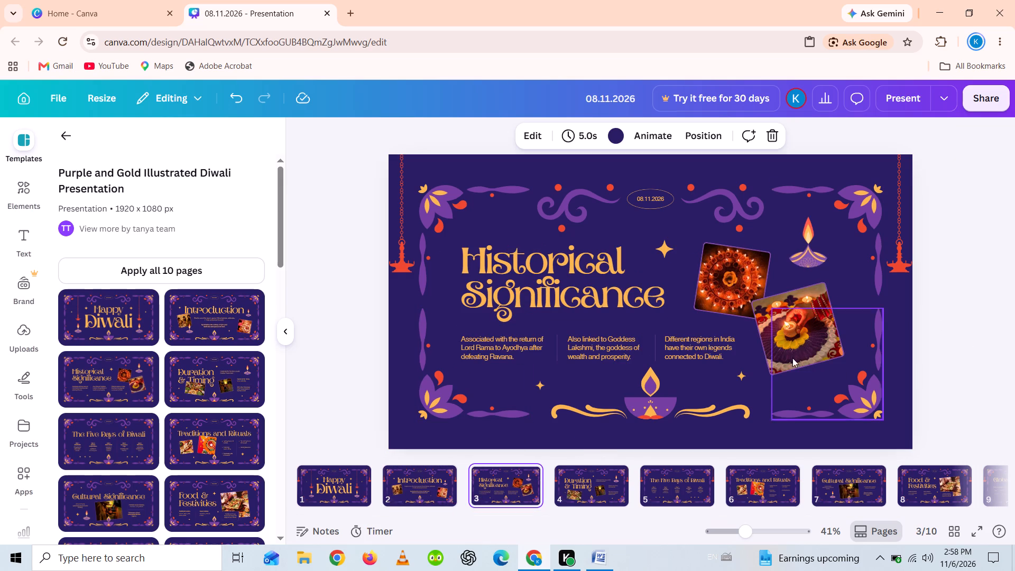
click(598, 498)
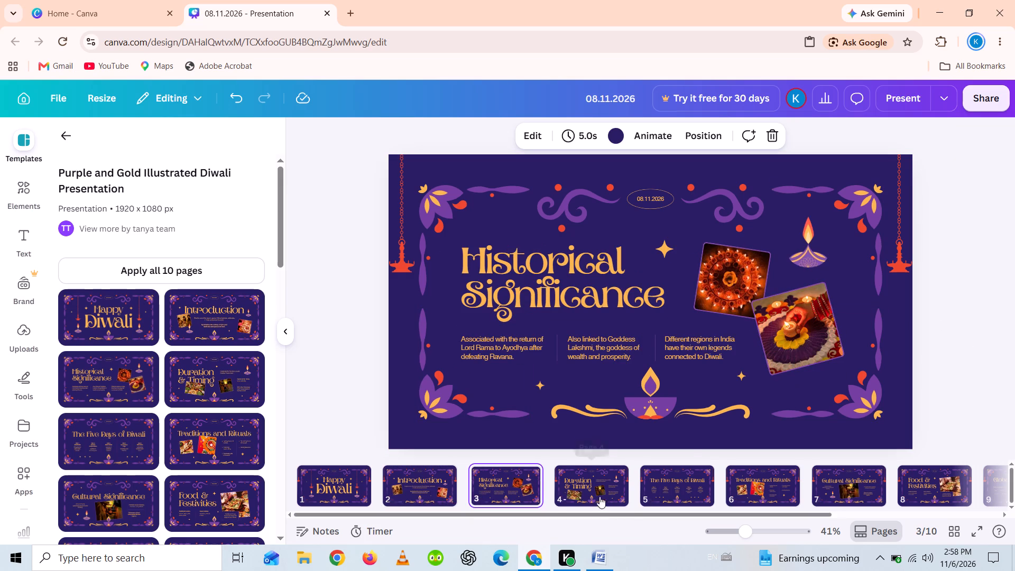
click(698, 480)
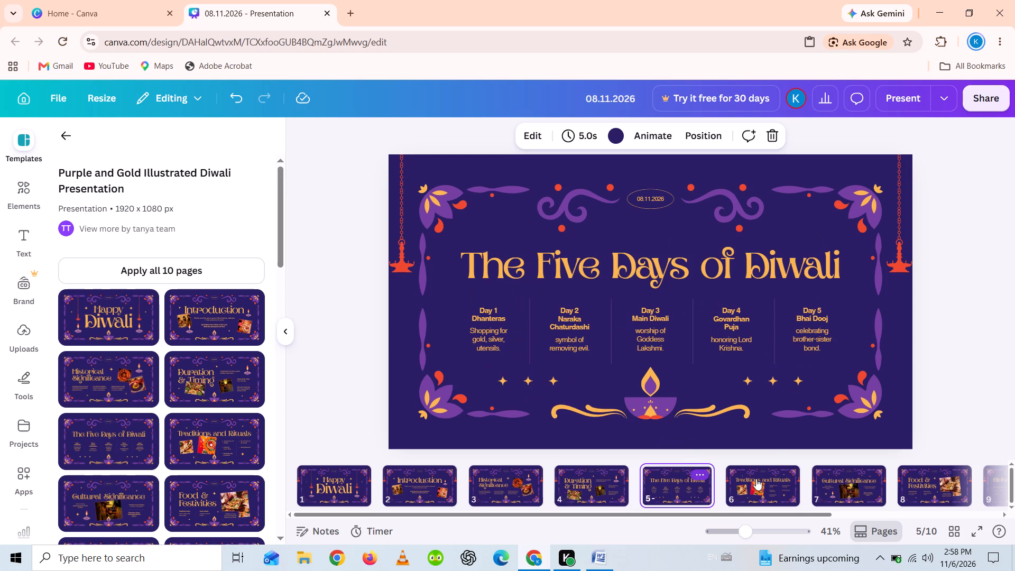
click(783, 488)
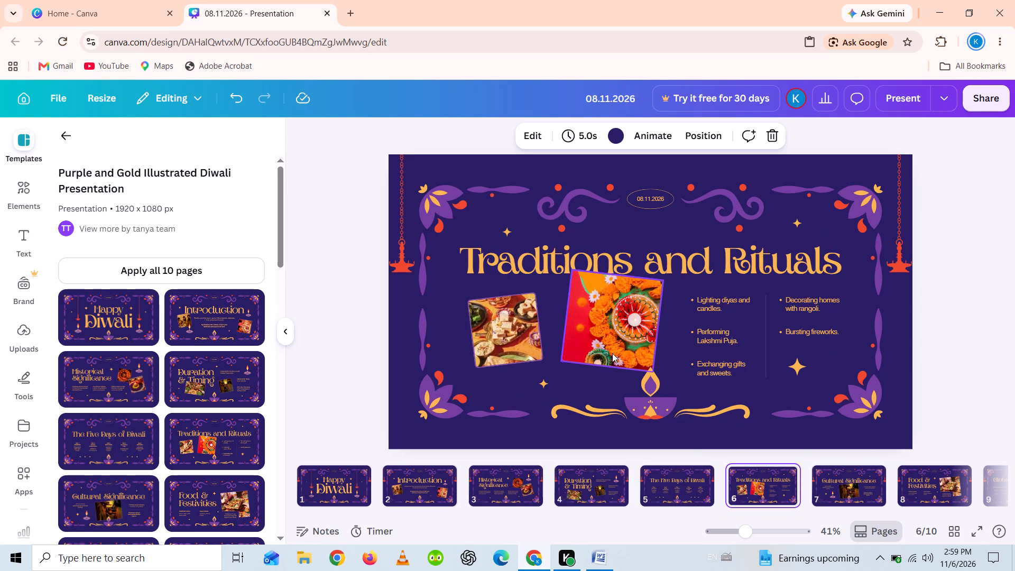
drag(615, 344, 603, 354)
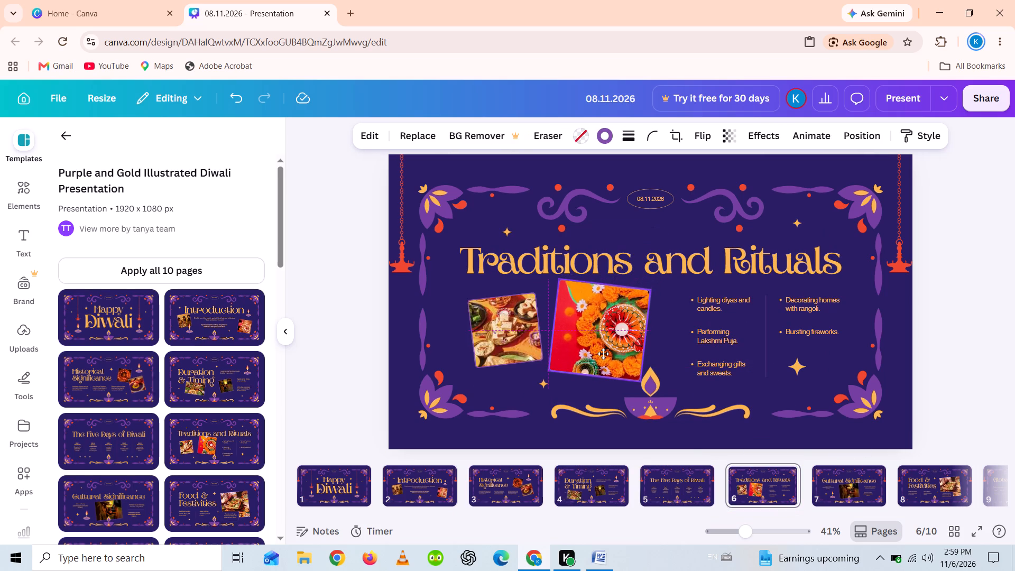
drag(603, 354, 588, 363)
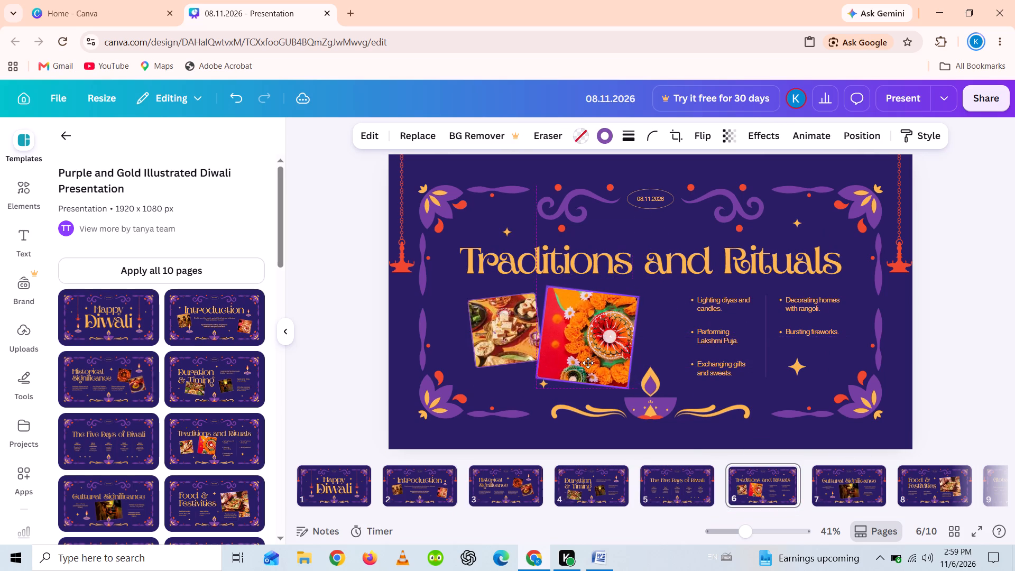
drag(588, 363, 586, 357)
click(656, 345)
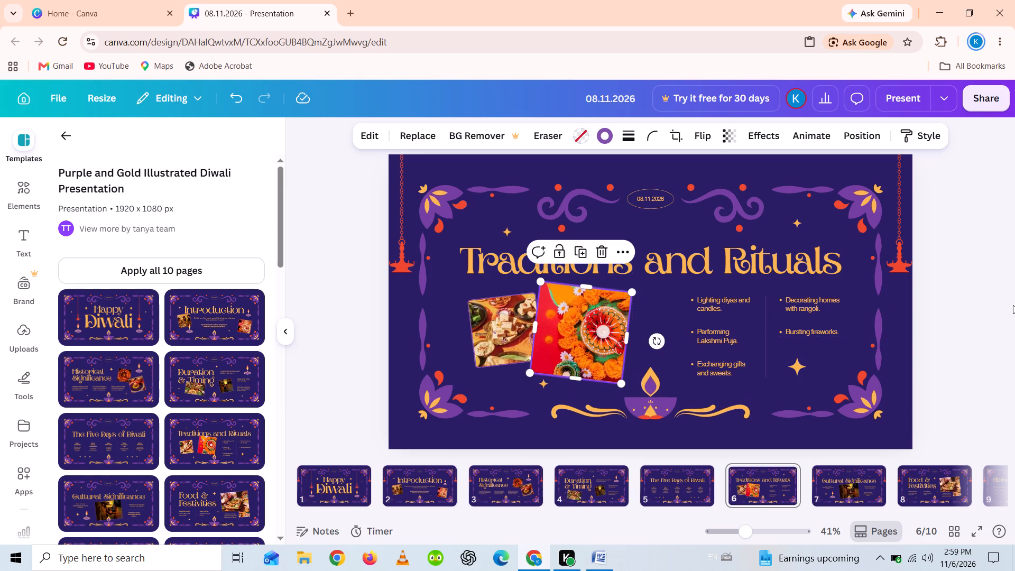
click(1013, 305)
click(488, 354)
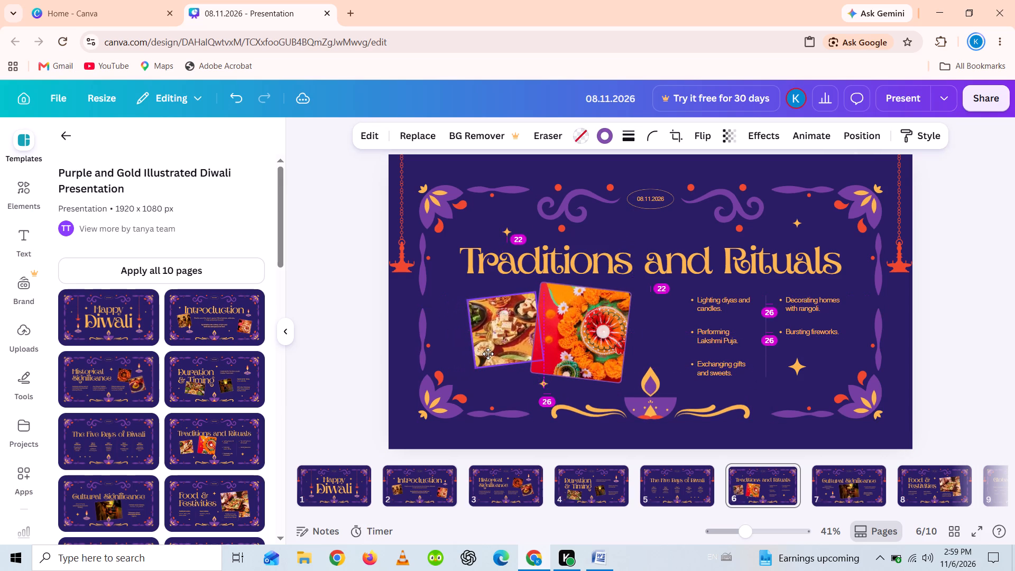
click(994, 307)
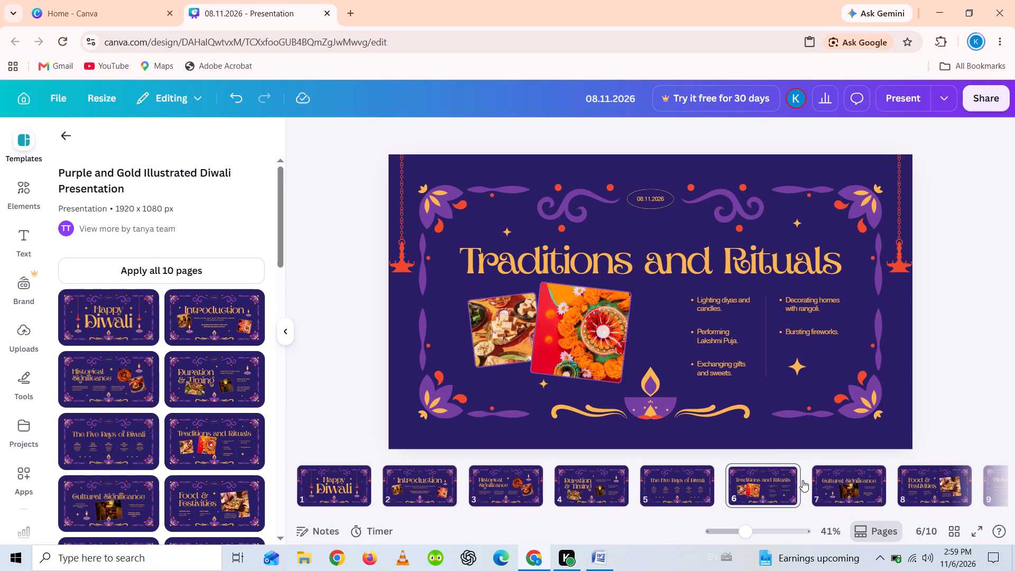
Rotate the marigold photo on page 6, Traditions and Rituals, further clockwise to a steeper tilt.
click(603, 353)
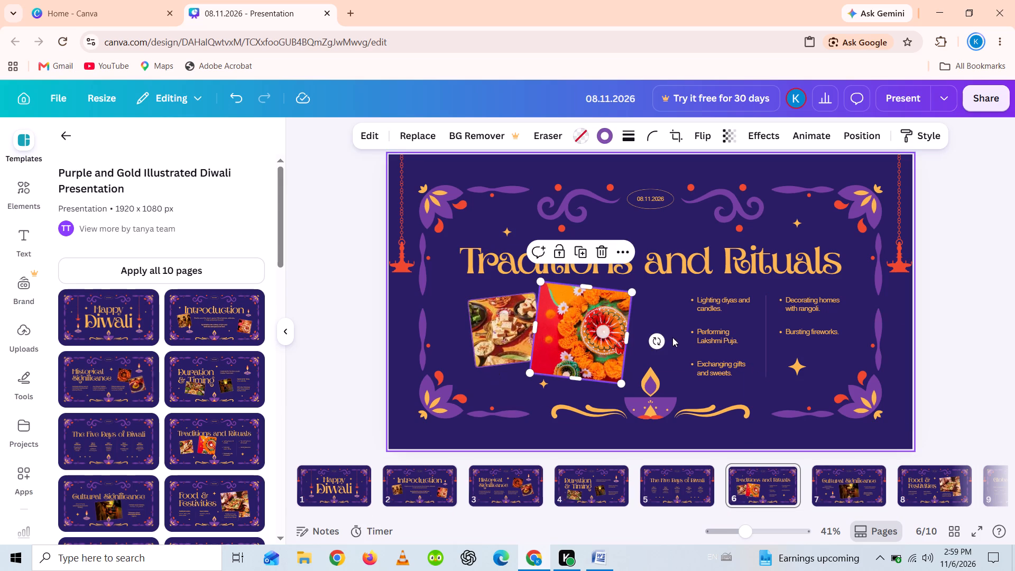
click(654, 343)
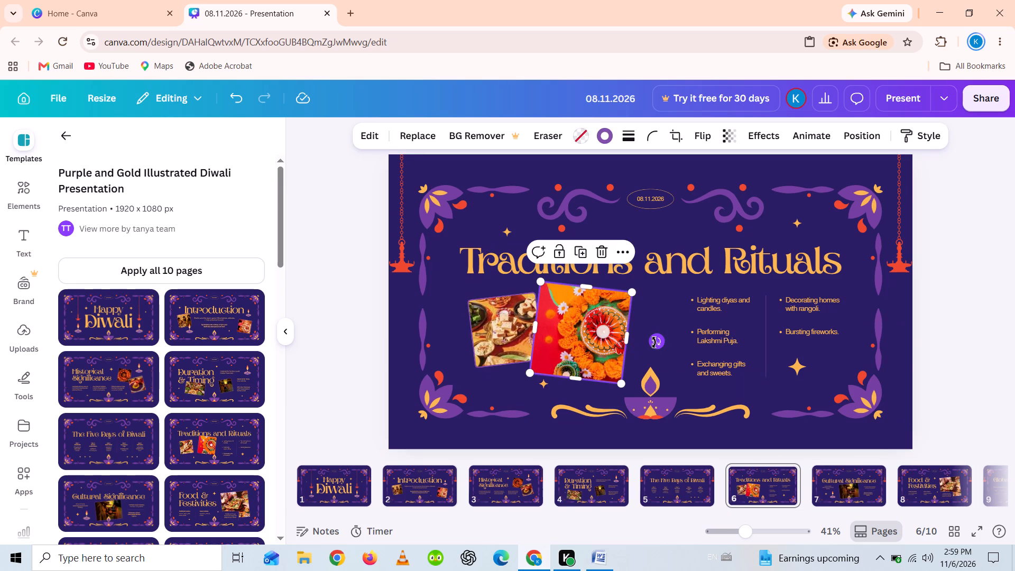
drag(654, 343, 655, 342)
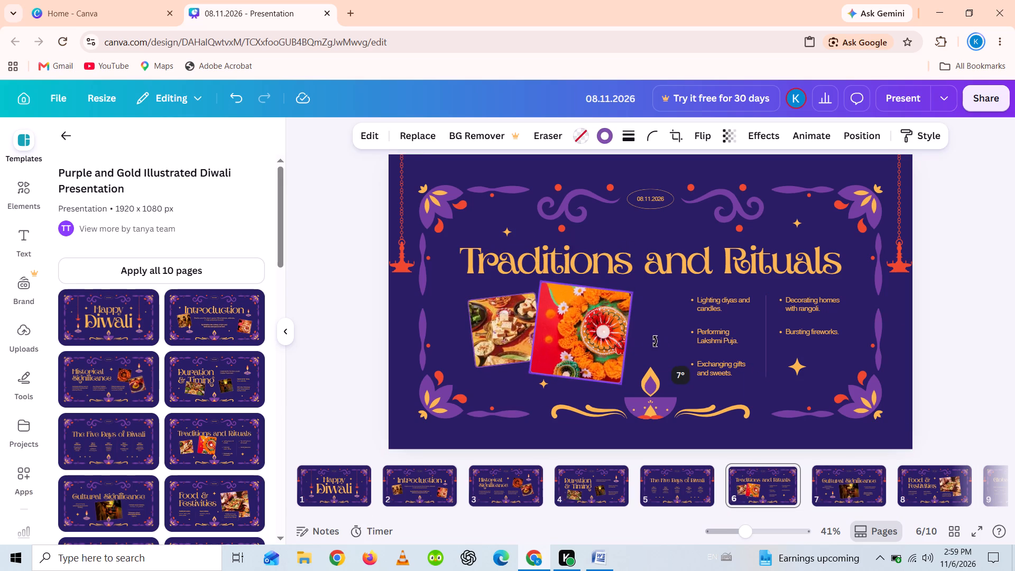
drag(655, 342, 616, 284)
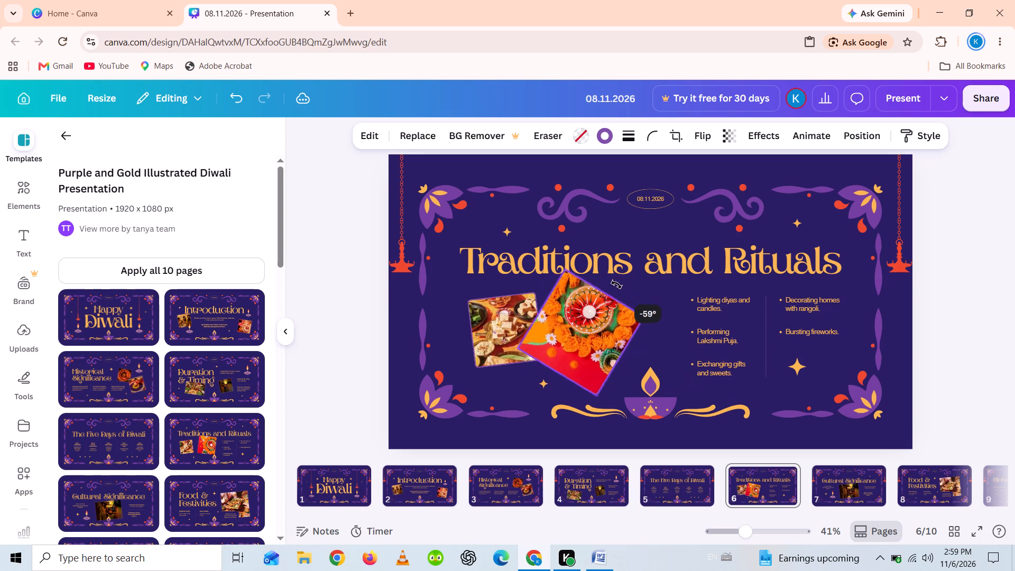
drag(616, 284, 633, 362)
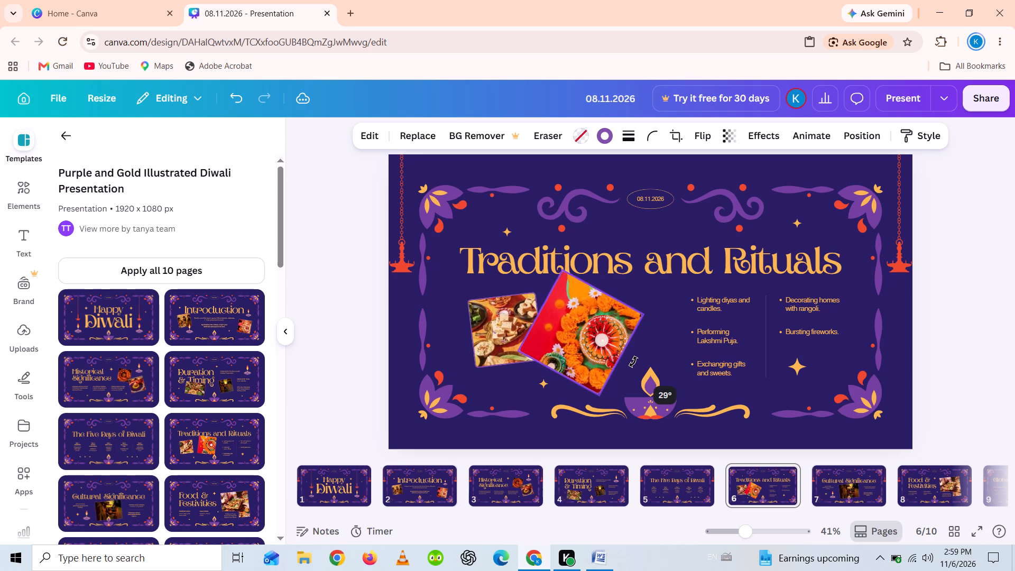
drag(633, 362, 640, 358)
click(929, 278)
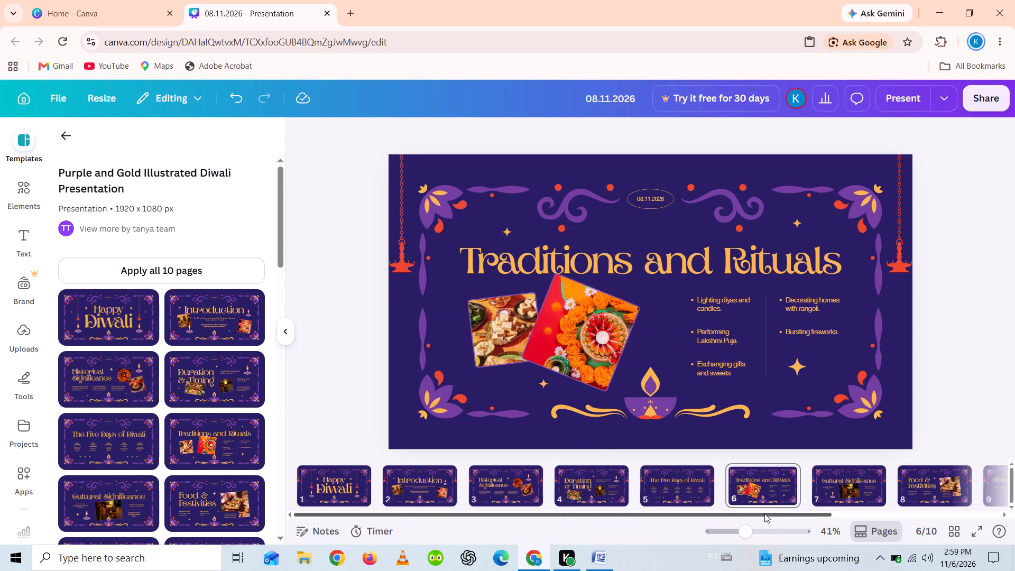
Move the photo on page 7, Cultural Significance, down and slightly left, clear of the heading.
drag(764, 513, 894, 510)
click(656, 489)
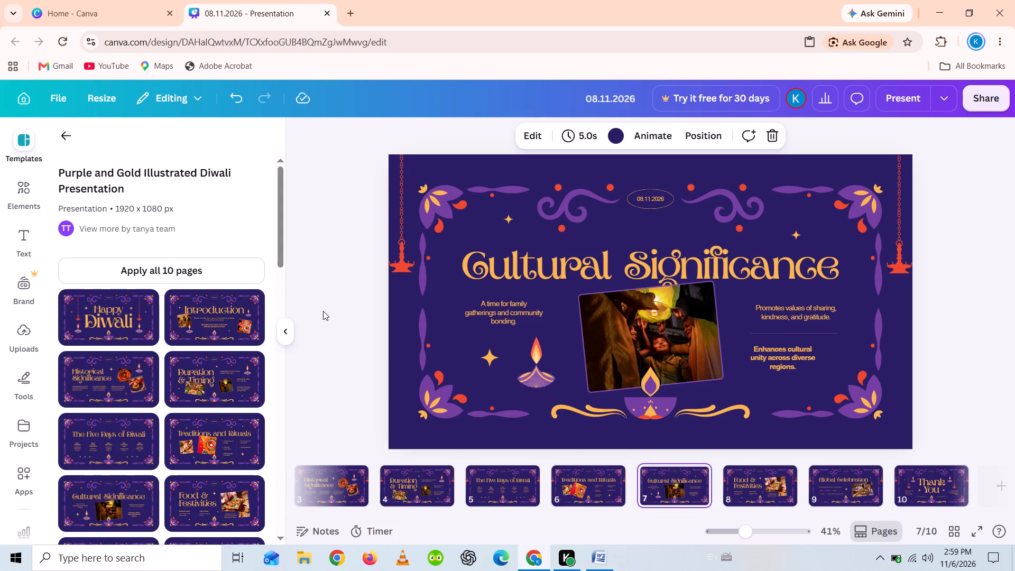
drag(657, 329, 652, 338)
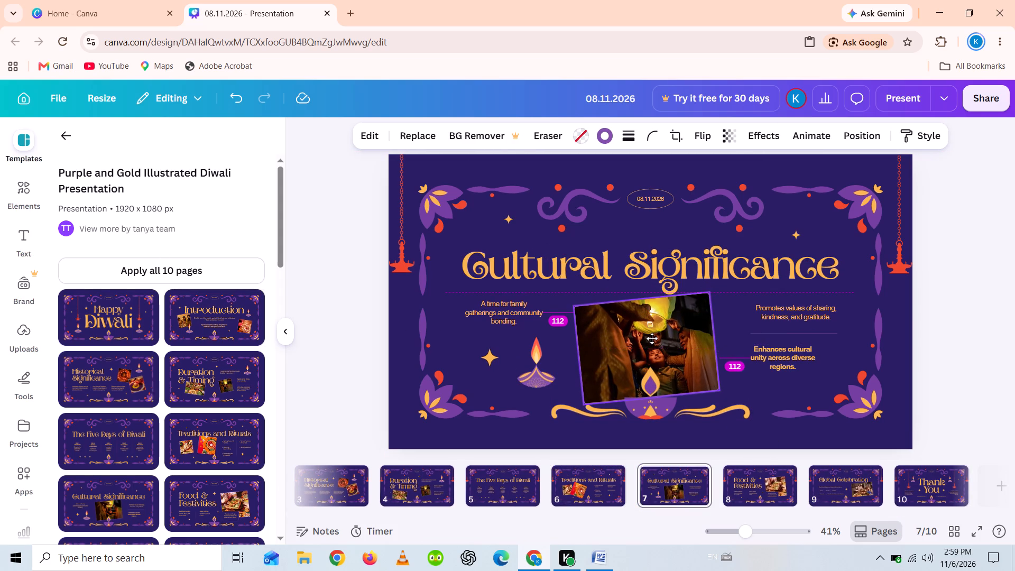
drag(652, 338, 652, 341)
click(652, 337)
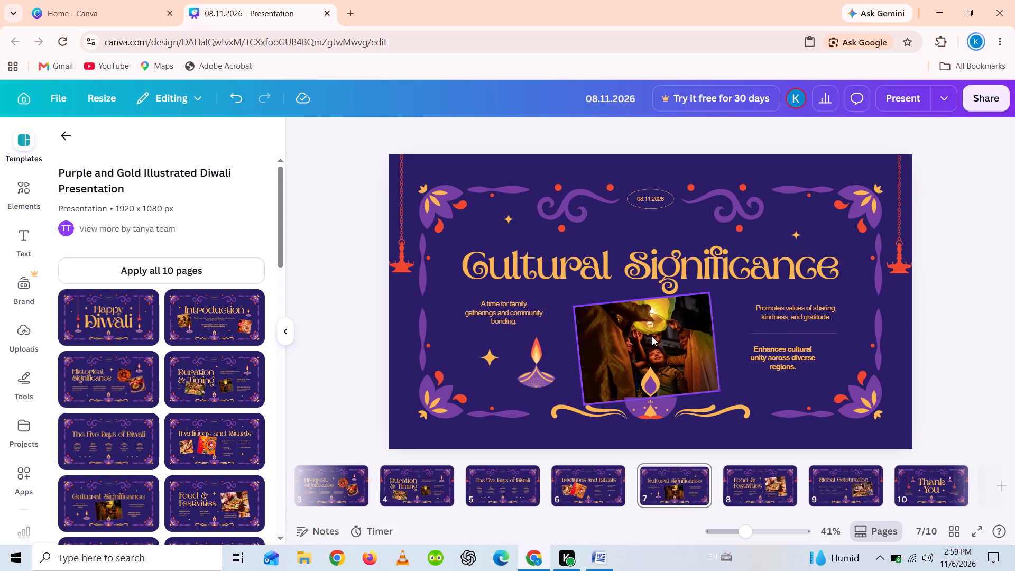
double_click(652, 336)
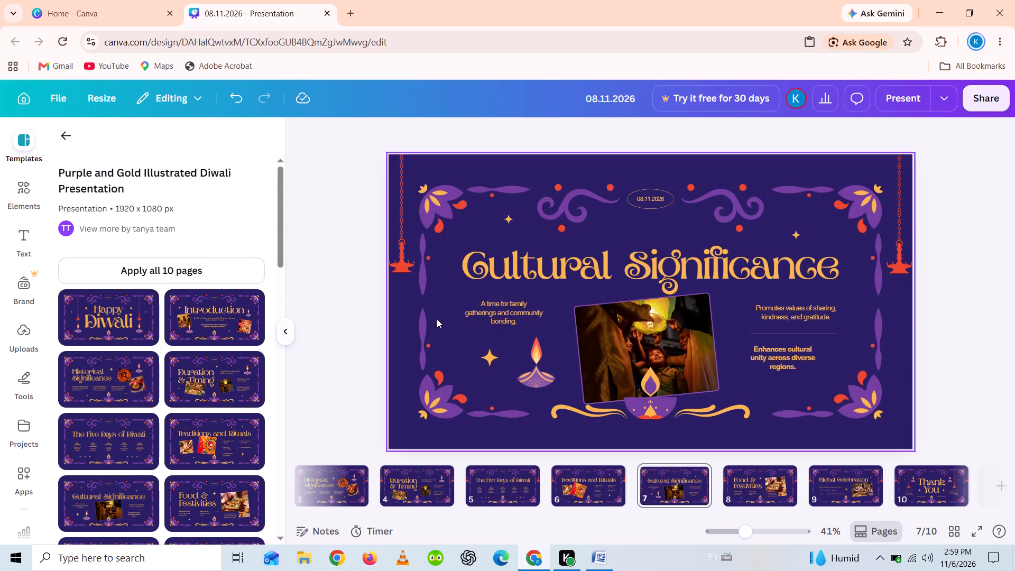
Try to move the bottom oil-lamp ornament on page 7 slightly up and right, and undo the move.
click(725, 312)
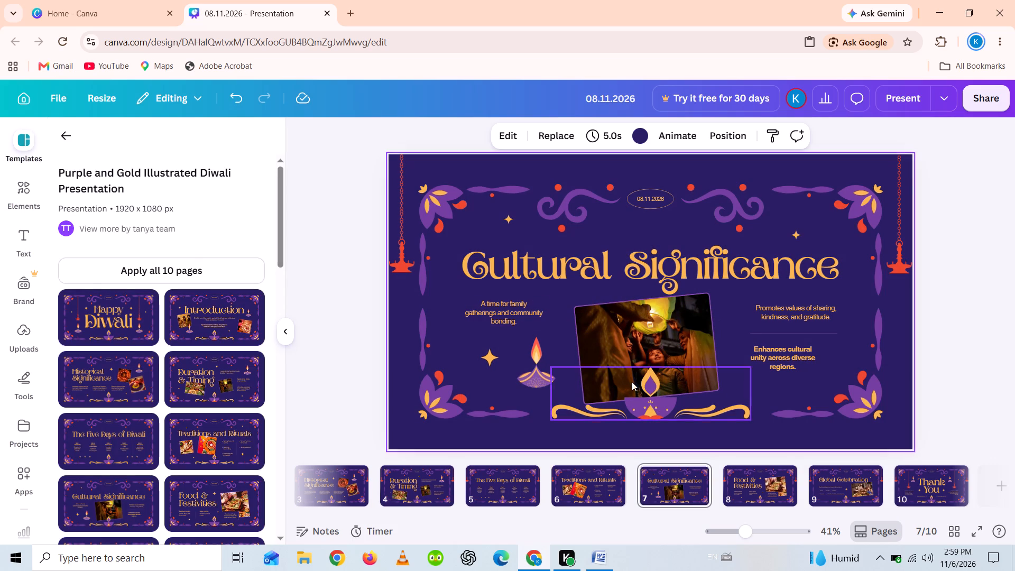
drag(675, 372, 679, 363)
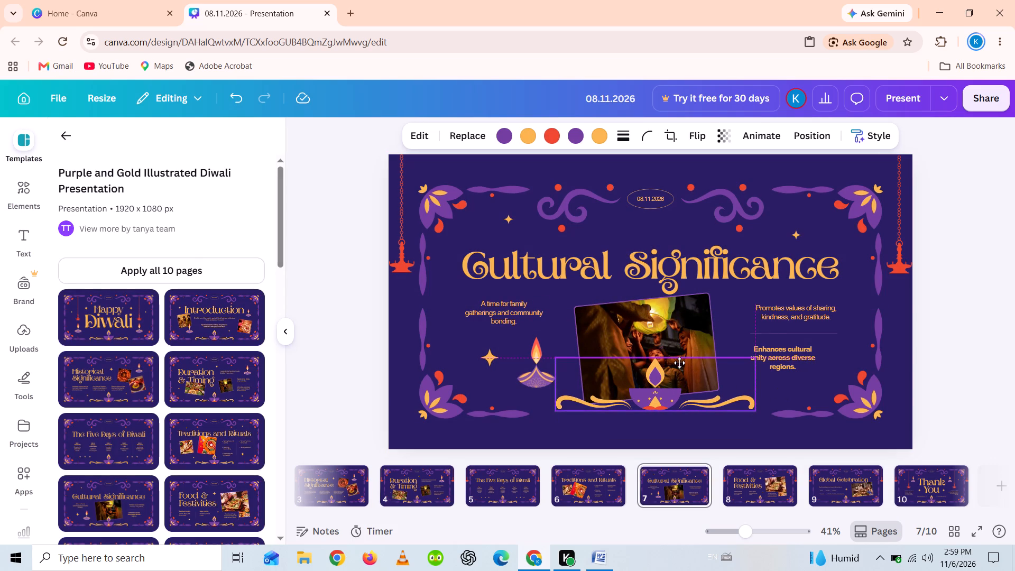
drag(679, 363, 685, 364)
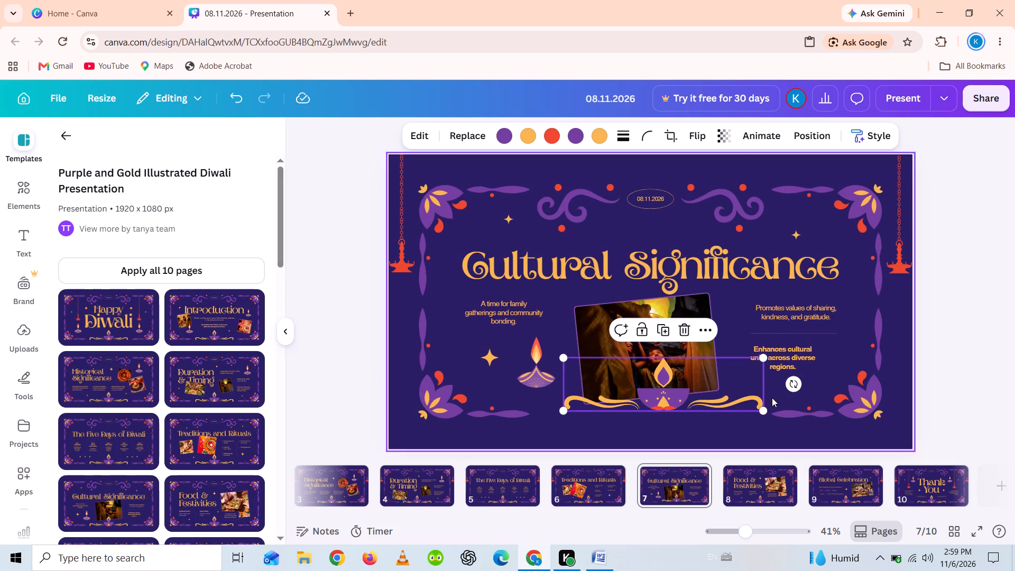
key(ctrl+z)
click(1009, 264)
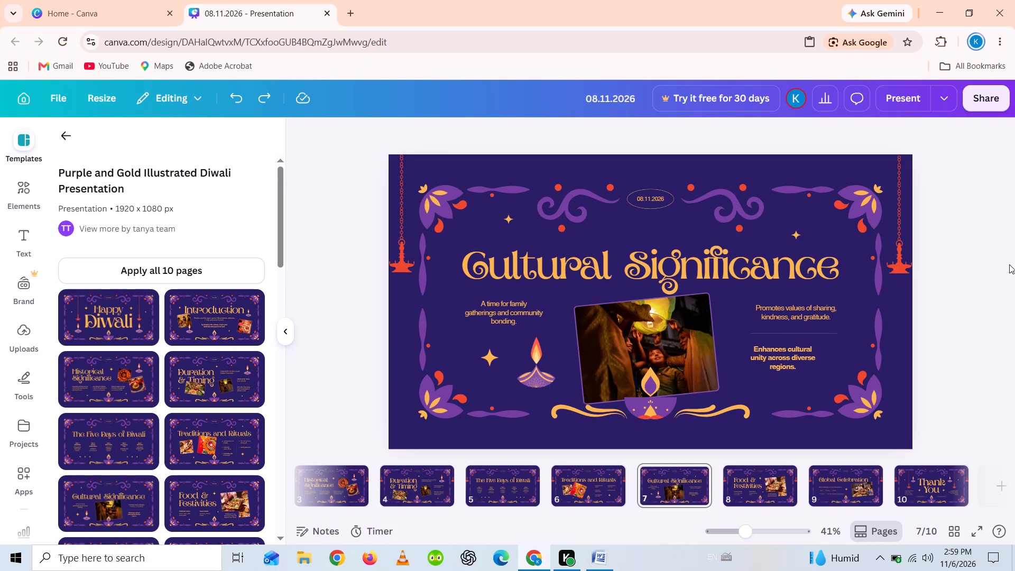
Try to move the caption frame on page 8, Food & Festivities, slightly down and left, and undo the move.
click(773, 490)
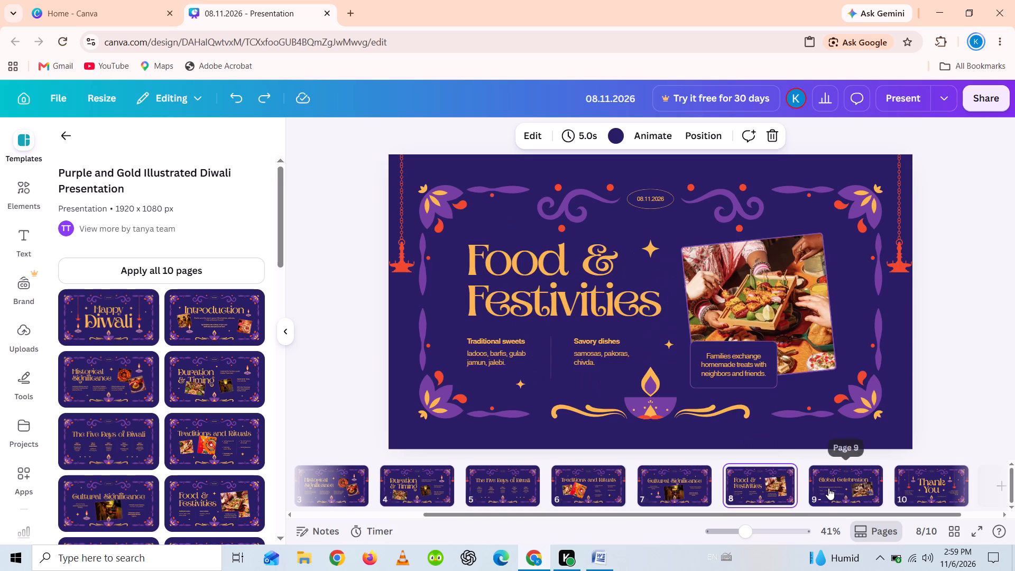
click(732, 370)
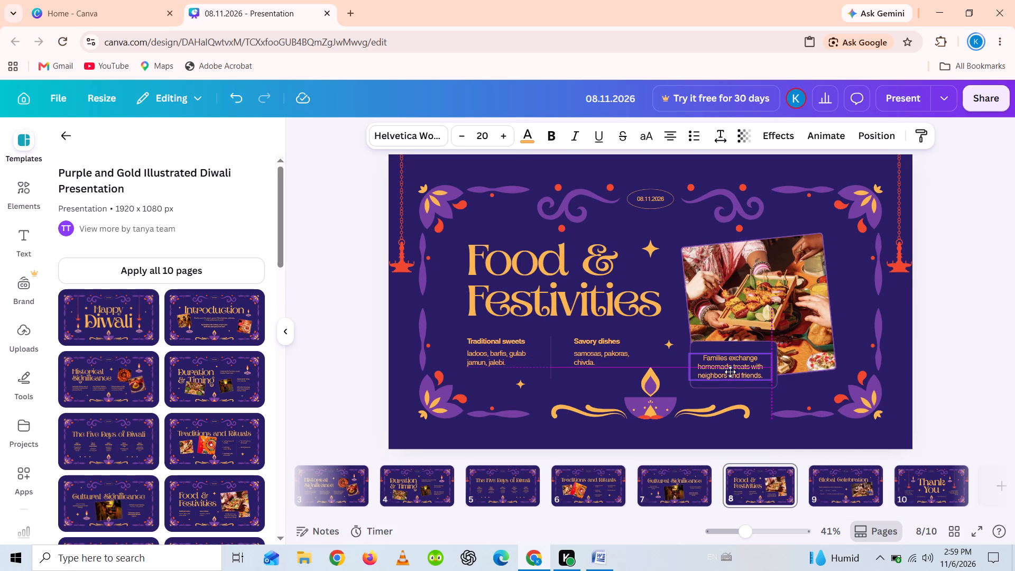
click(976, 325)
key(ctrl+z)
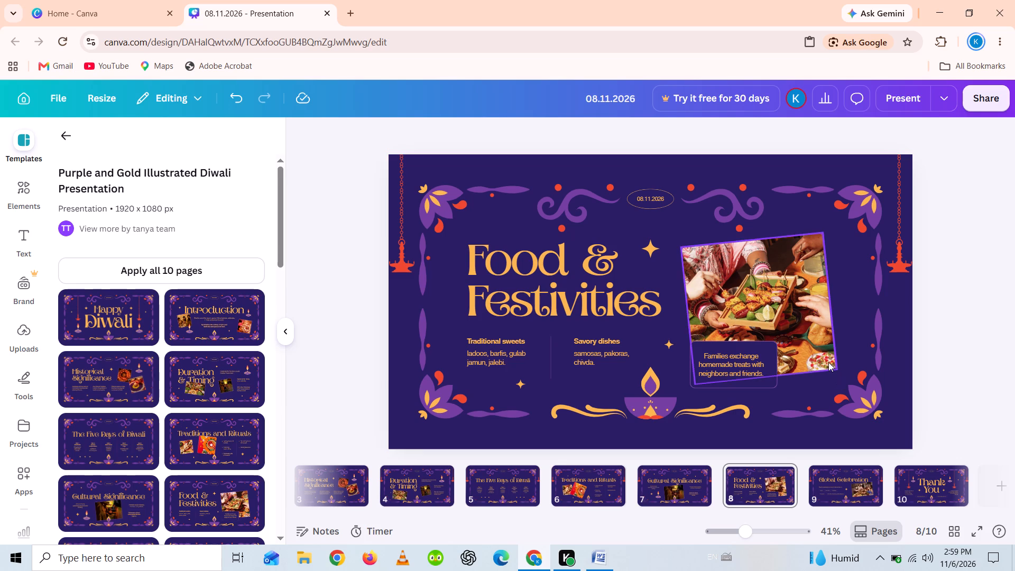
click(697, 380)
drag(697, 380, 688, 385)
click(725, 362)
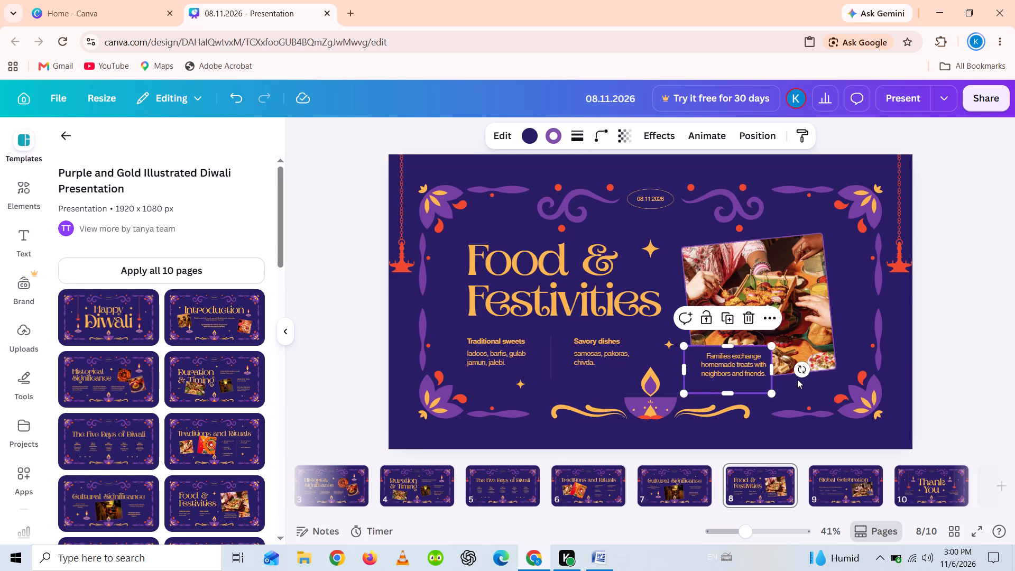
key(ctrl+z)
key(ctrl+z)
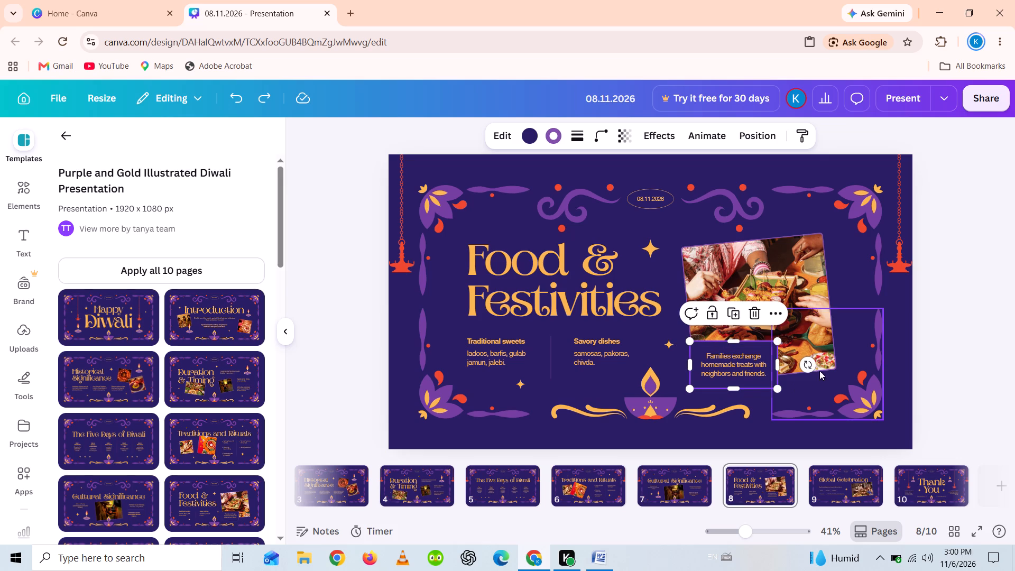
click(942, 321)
Move the food photo on page 8, Food & Festivities, to the right and slightly up, away from the heading.
drag(758, 319, 770, 312)
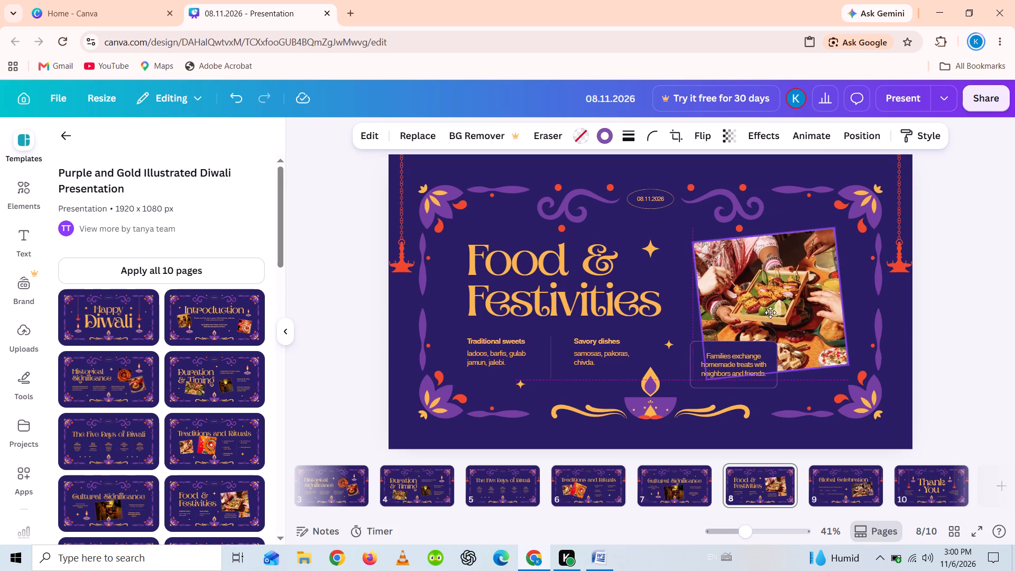
drag(770, 312, 771, 308)
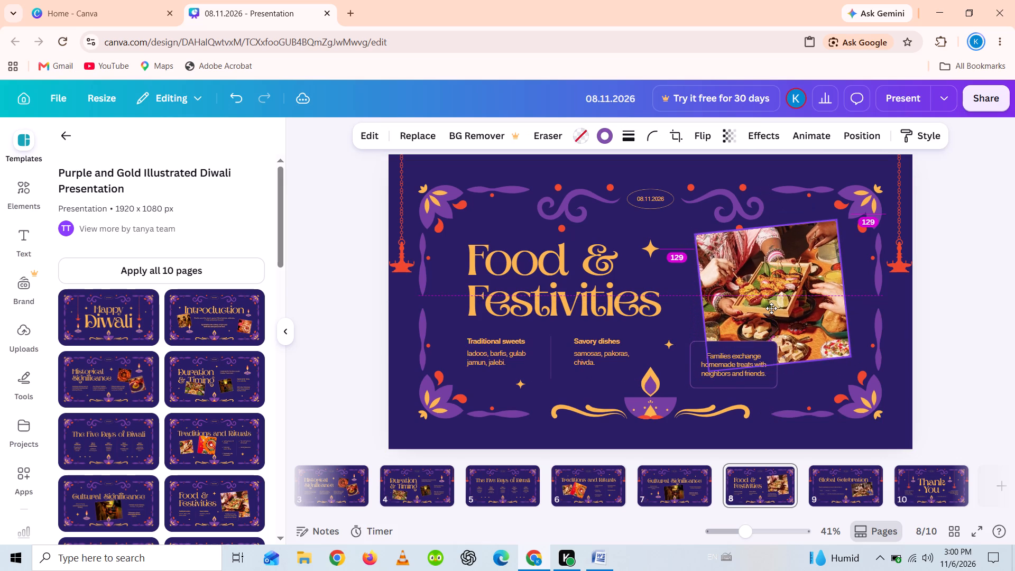
drag(771, 308, 778, 311)
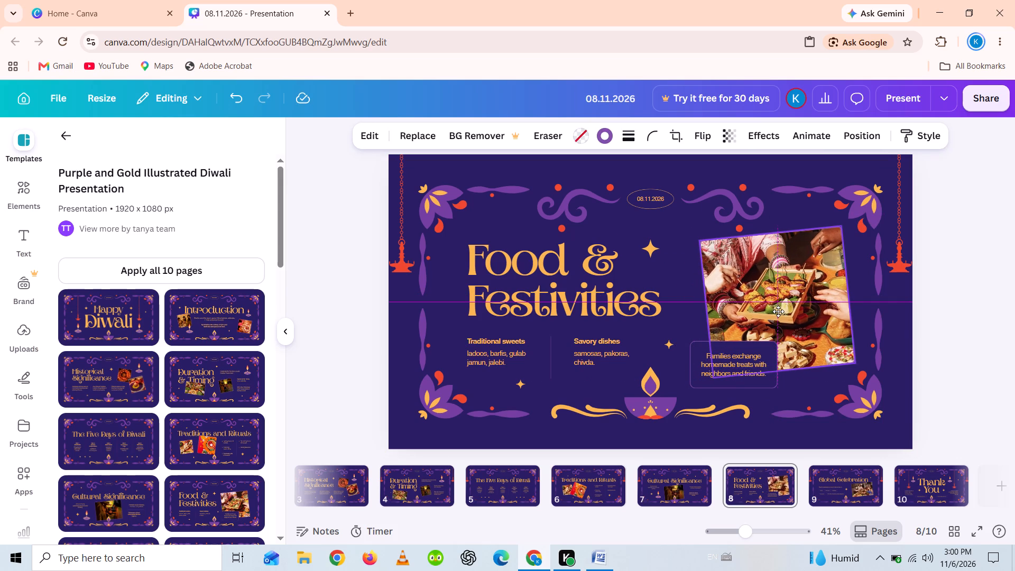
drag(778, 311, 781, 312)
click(951, 277)
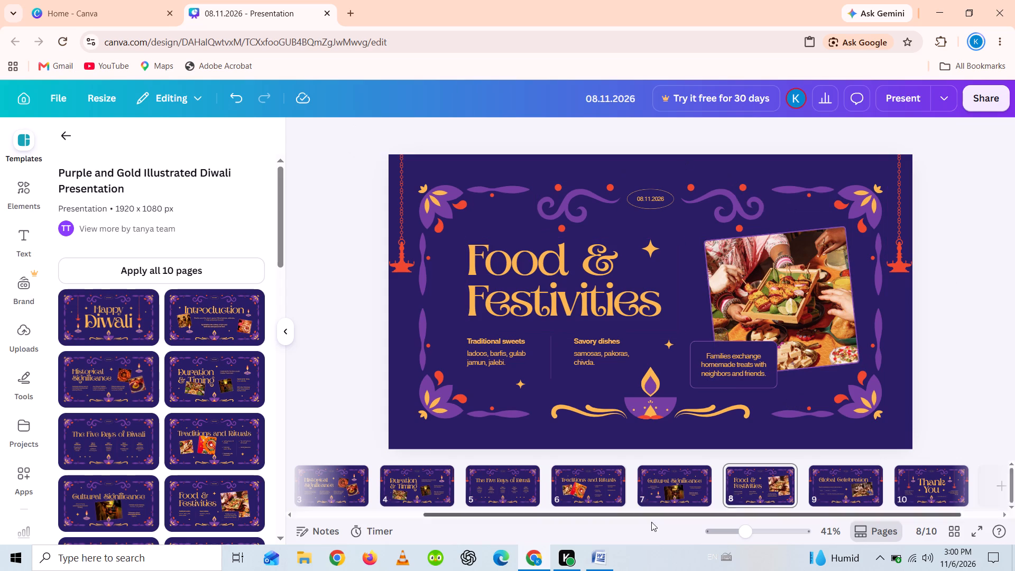
Move the large gold star beside the country labels on page 9, Global Celebration, slightly right, toward the photo.
click(846, 480)
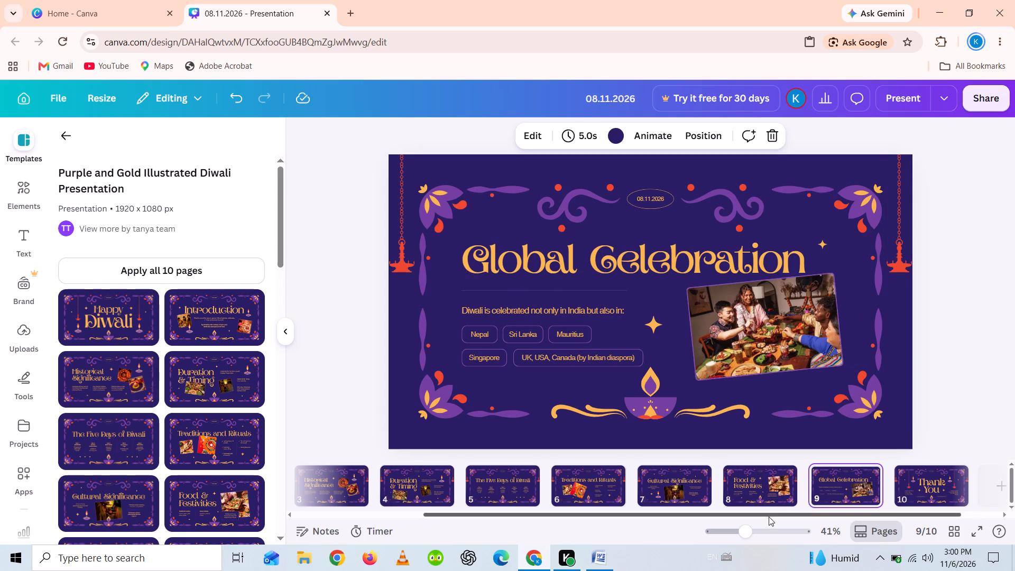
click(911, 483)
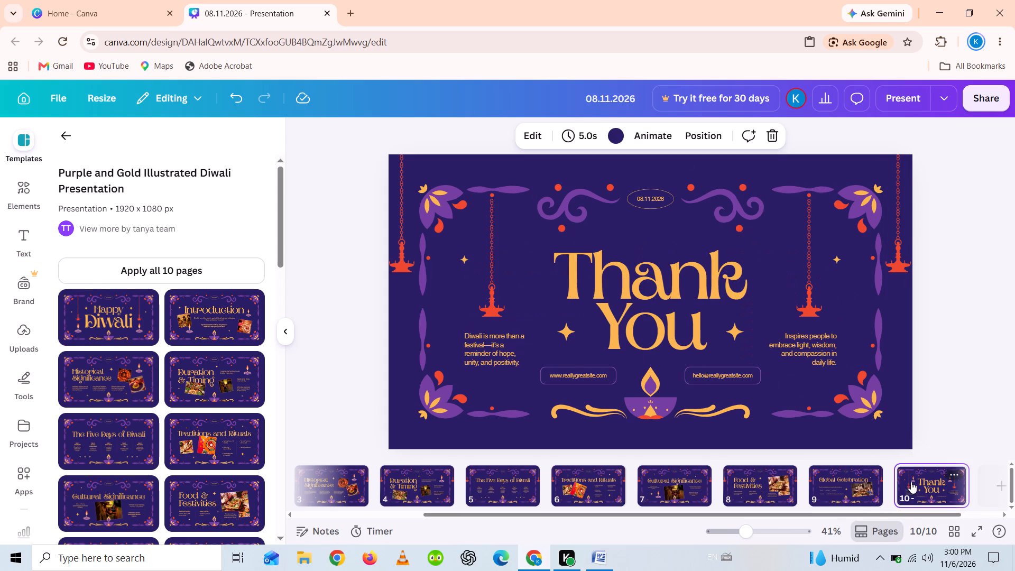
click(859, 486)
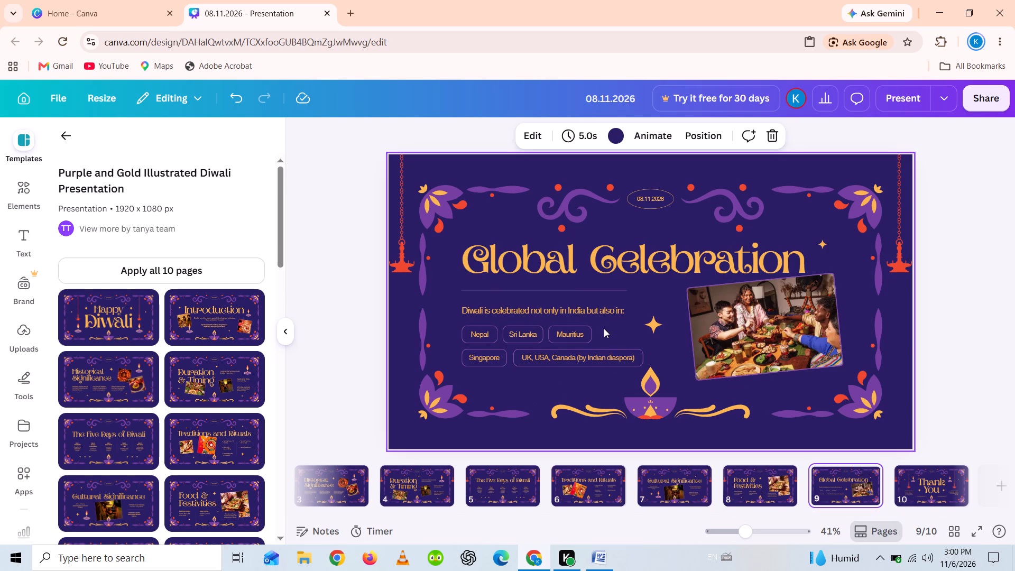
drag(657, 325, 670, 330)
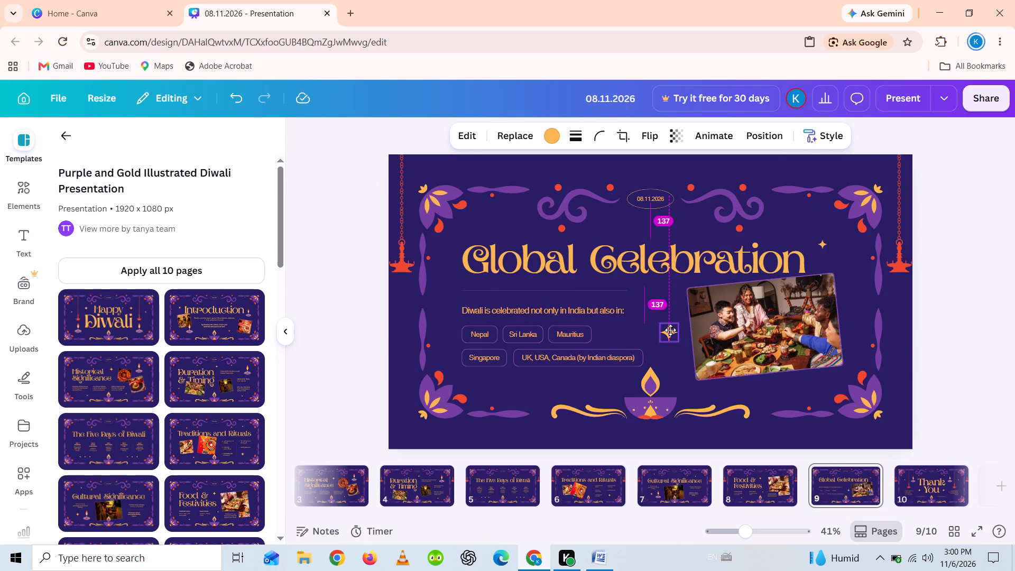
drag(670, 330, 669, 329)
click(972, 306)
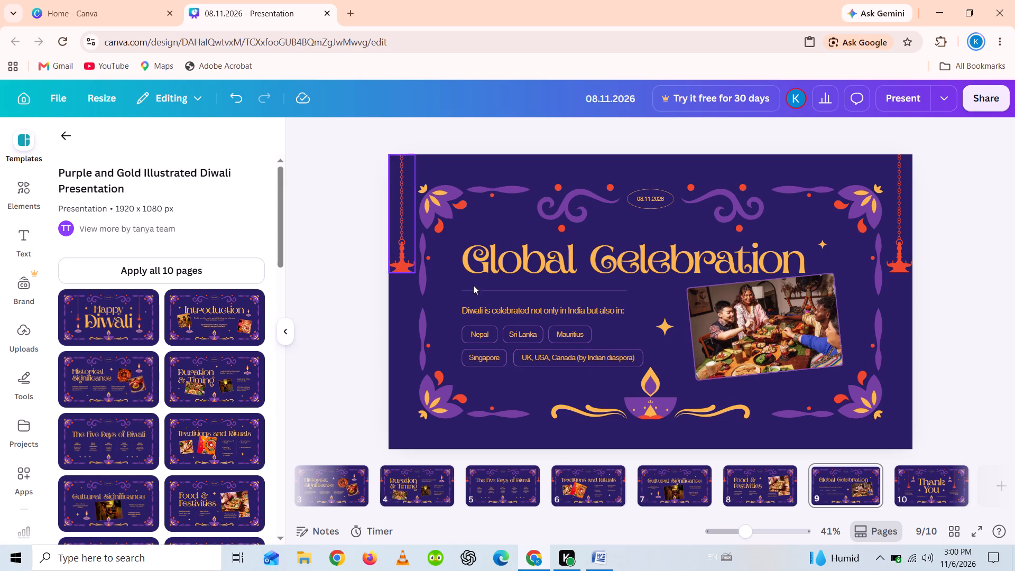
Duplicate the Mauritius label on page 9 and place the copy to its right, at the end of the first label row.
click(570, 324)
click(573, 338)
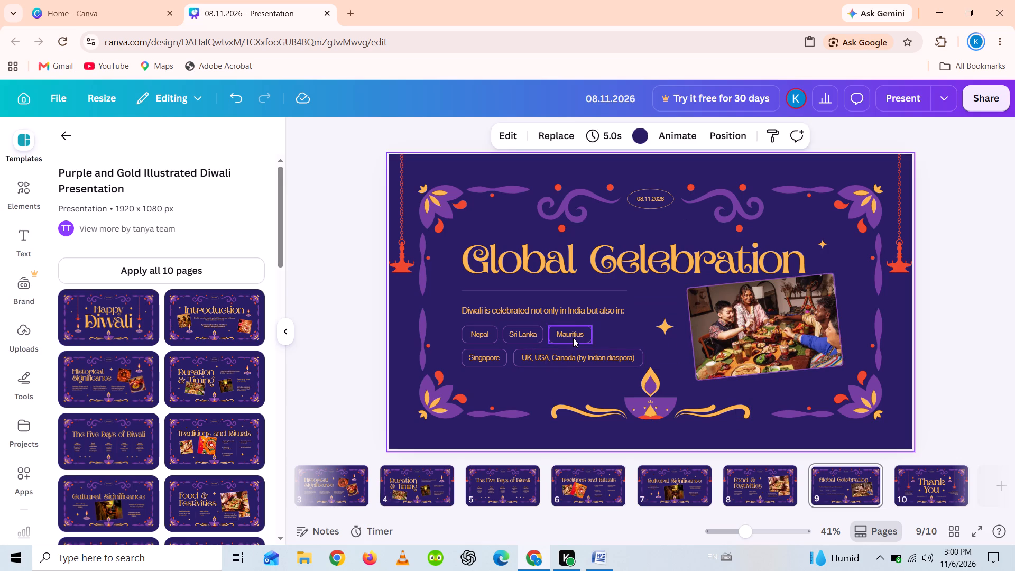
key(ctrl+c)
right_click(613, 335)
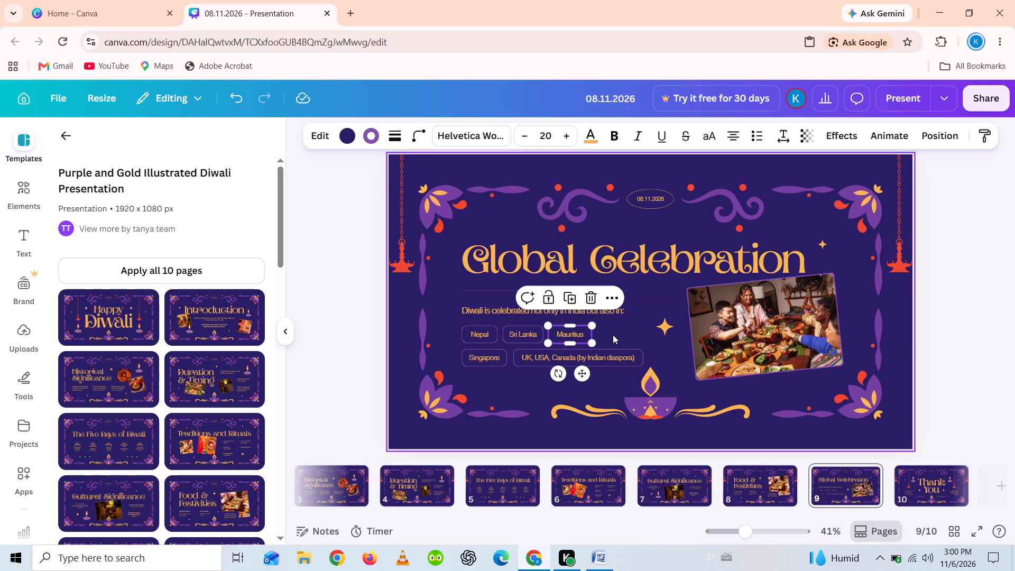
click(678, 277)
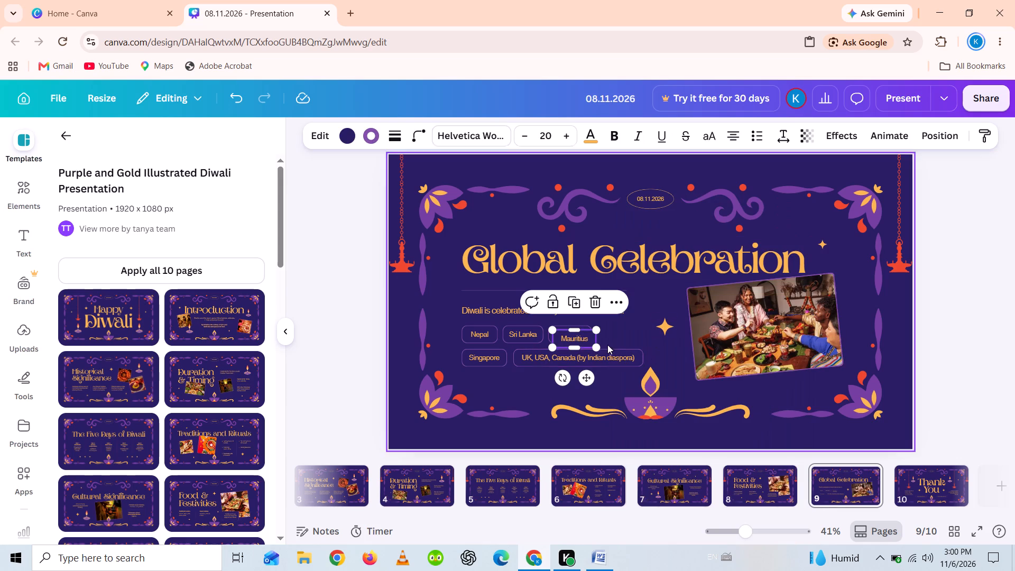
drag(571, 337, 618, 335)
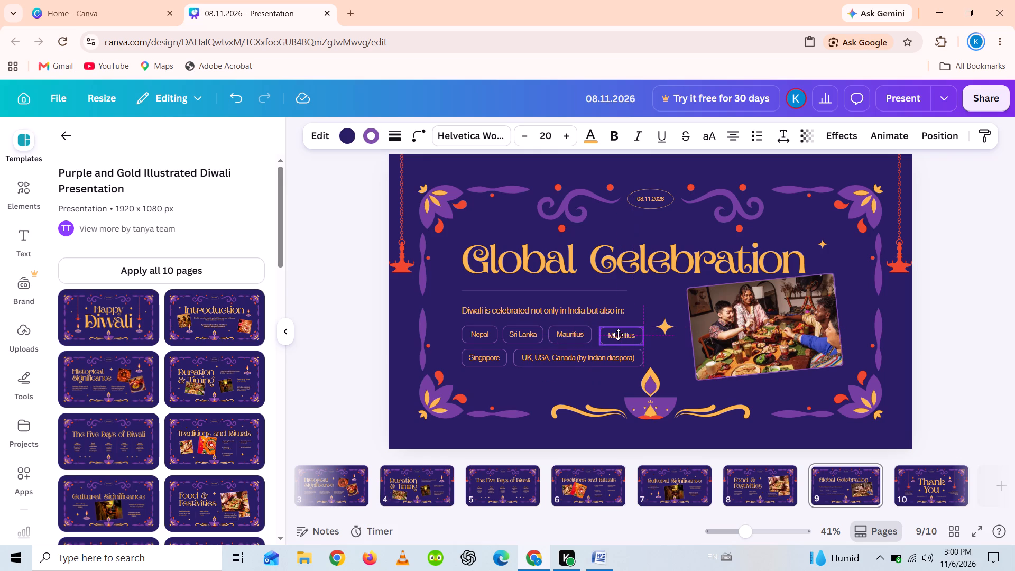
drag(618, 335, 619, 333)
click(982, 315)
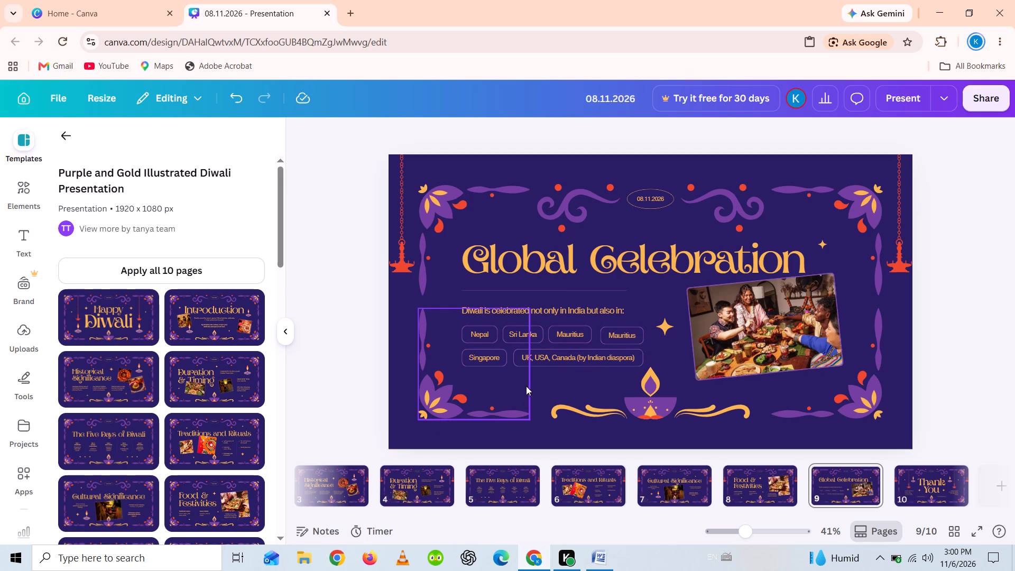
Cut "UK," out of the "UK, USA, Canada (by Indian diaspora)" label on page 9.
double_click(534, 357)
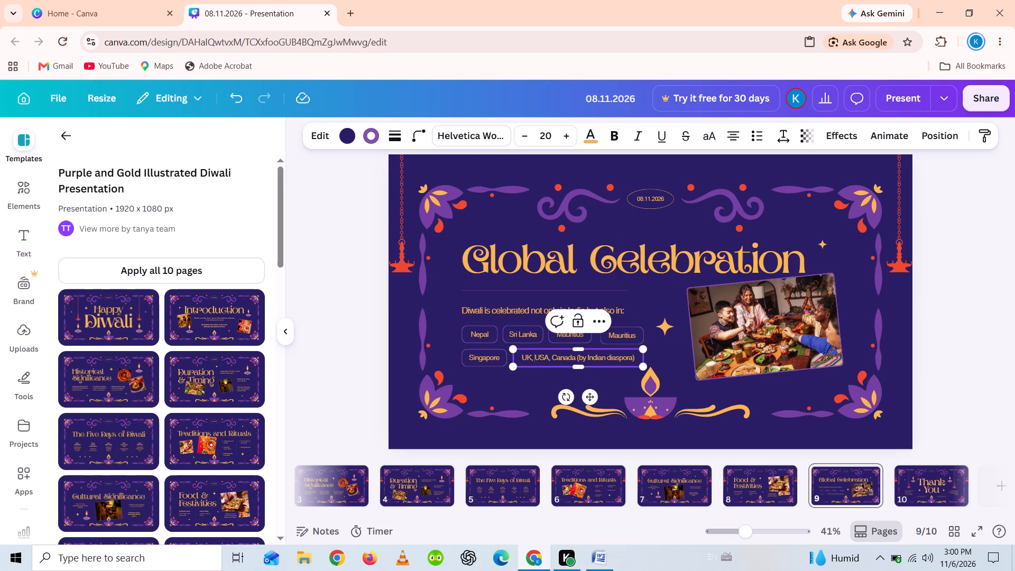
drag(534, 357, 520, 354)
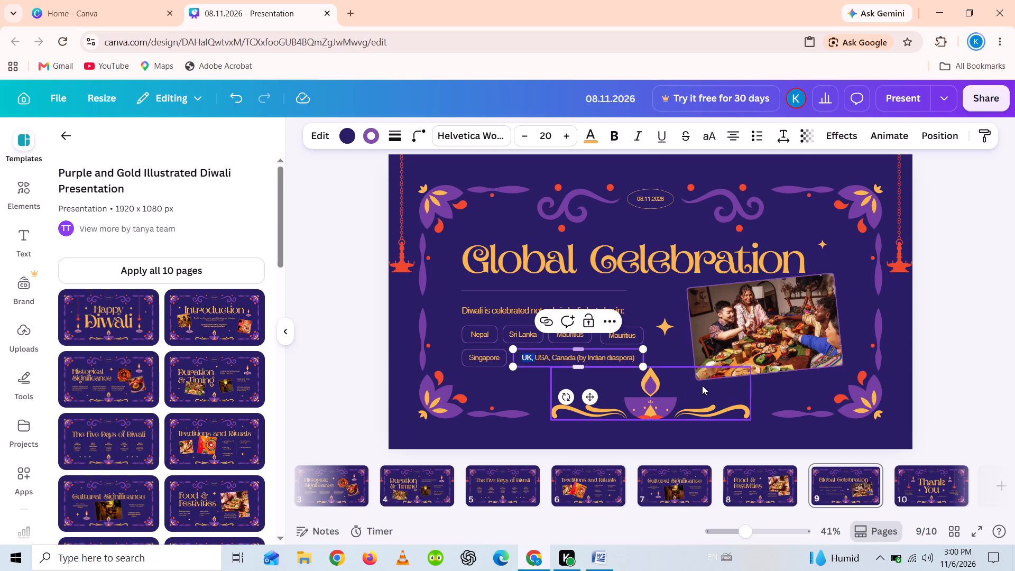
key(ctrl+z)
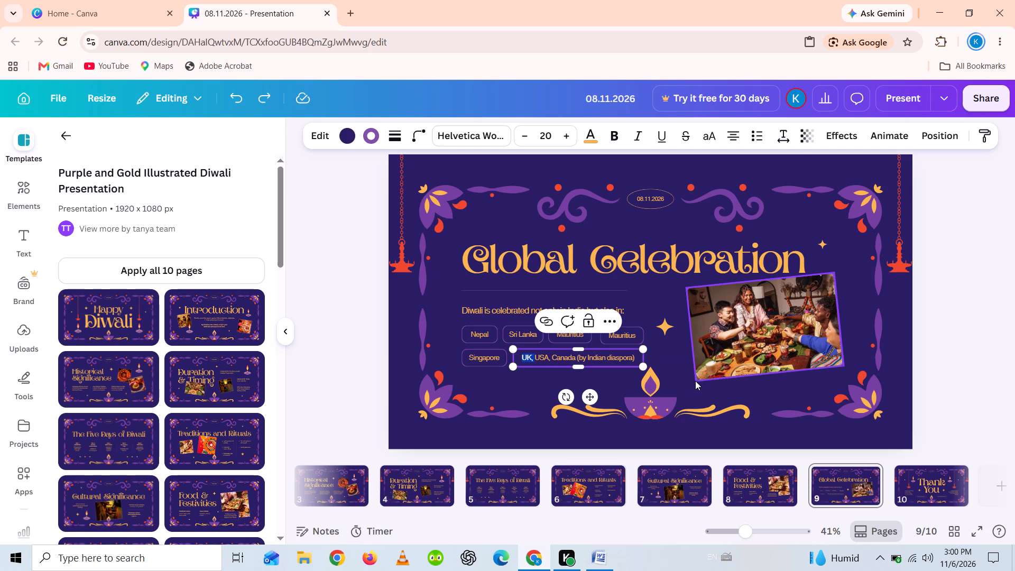
key(ctrl+x)
Replace the copied Mauritius label's text with the cut "UK", removing the trailing comma.
double_click(627, 337)
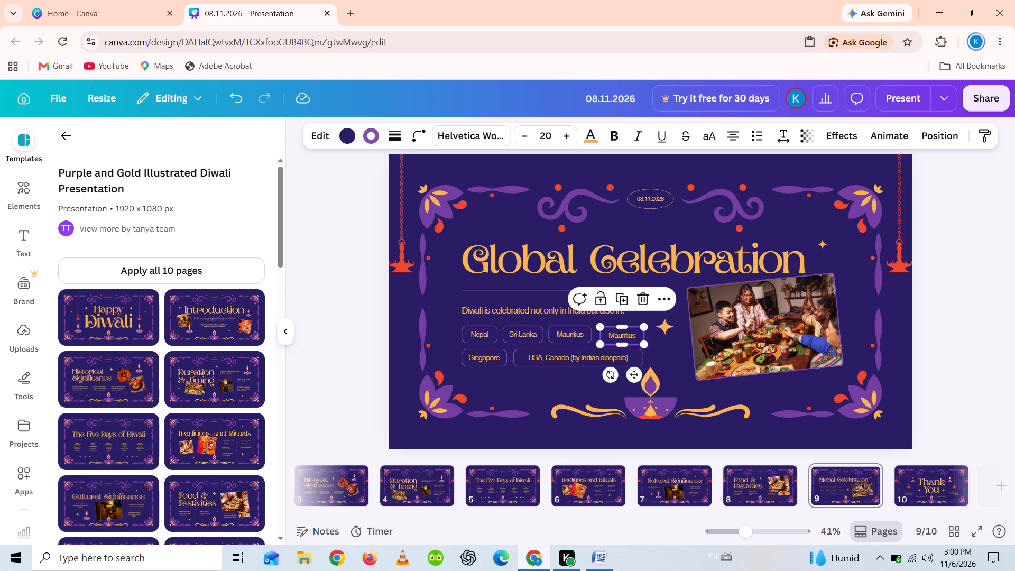
drag(638, 334, 598, 335)
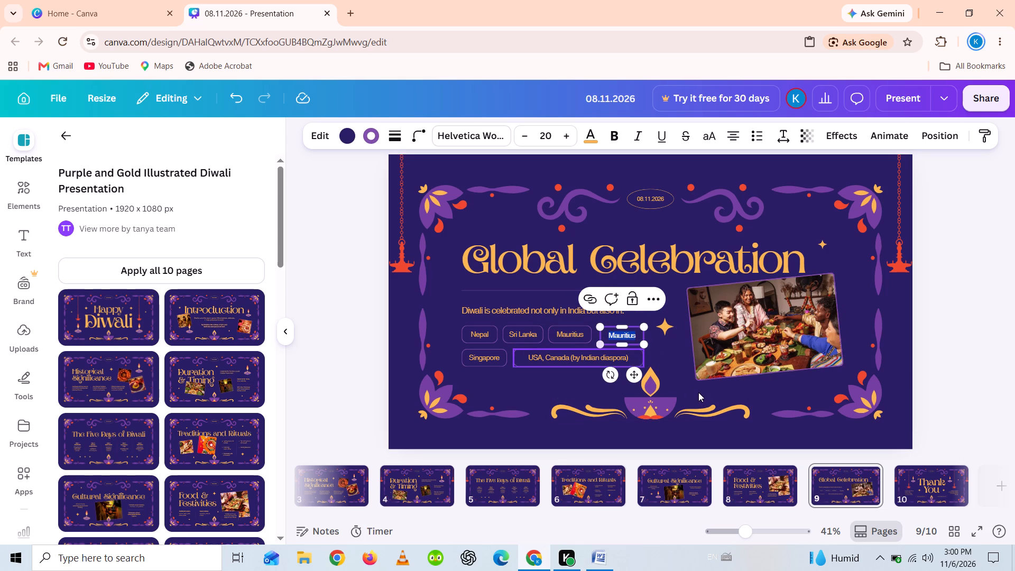
key(ctrl+v)
click(635, 334)
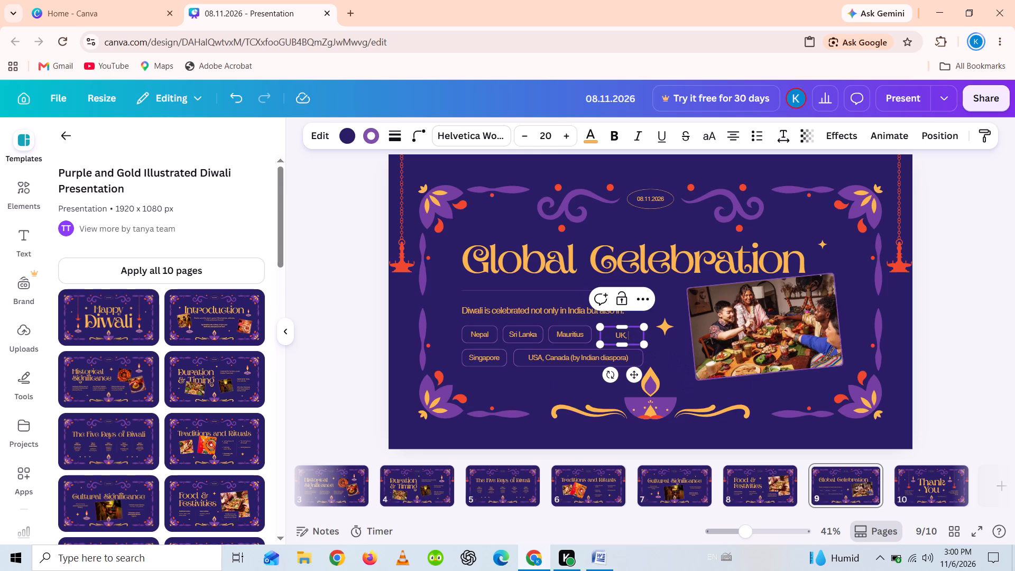
key(BackSpace)
key(BackSpace)
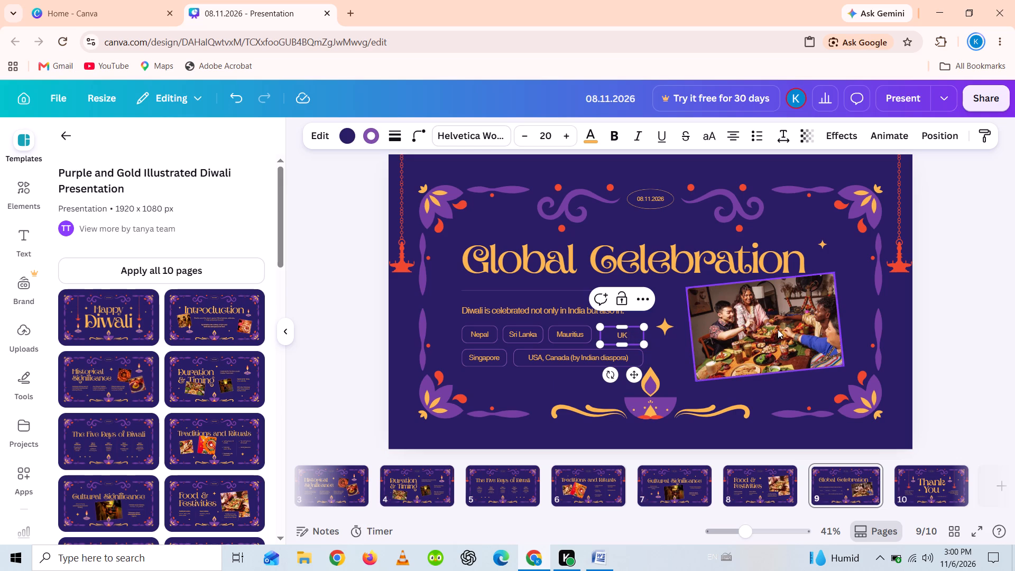
click(853, 261)
click(946, 312)
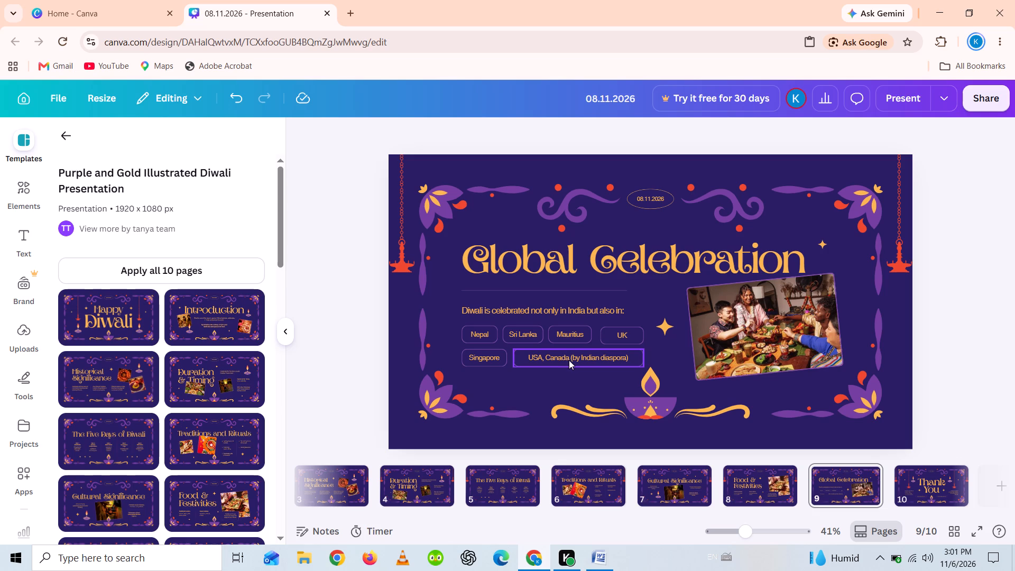
Present the deck full screen from page 1, Happy Diwali, through page 10, Thank You, reviewing each page's layout, and exit.
click(1014, 289)
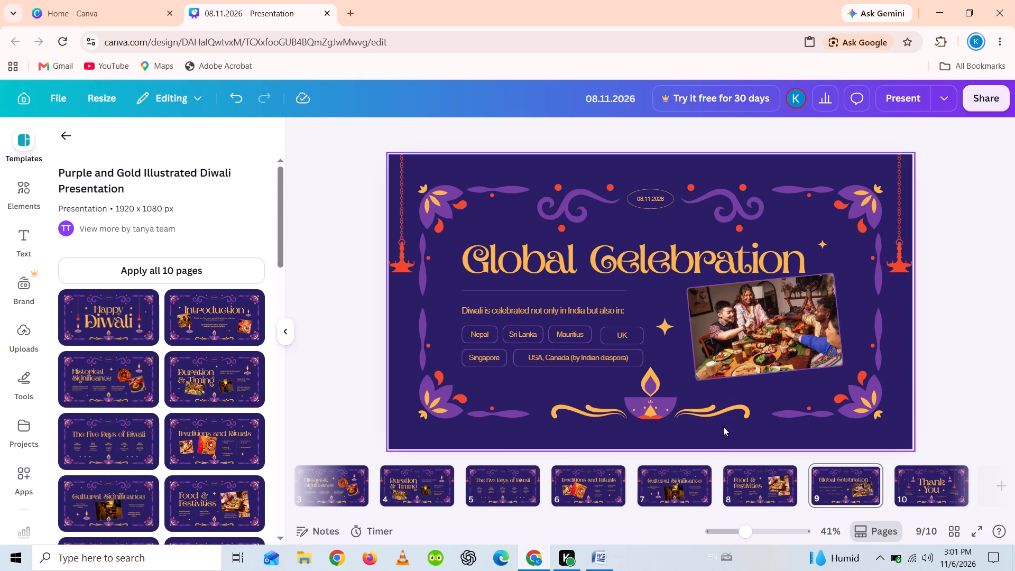
drag(750, 516, 464, 516)
click(322, 481)
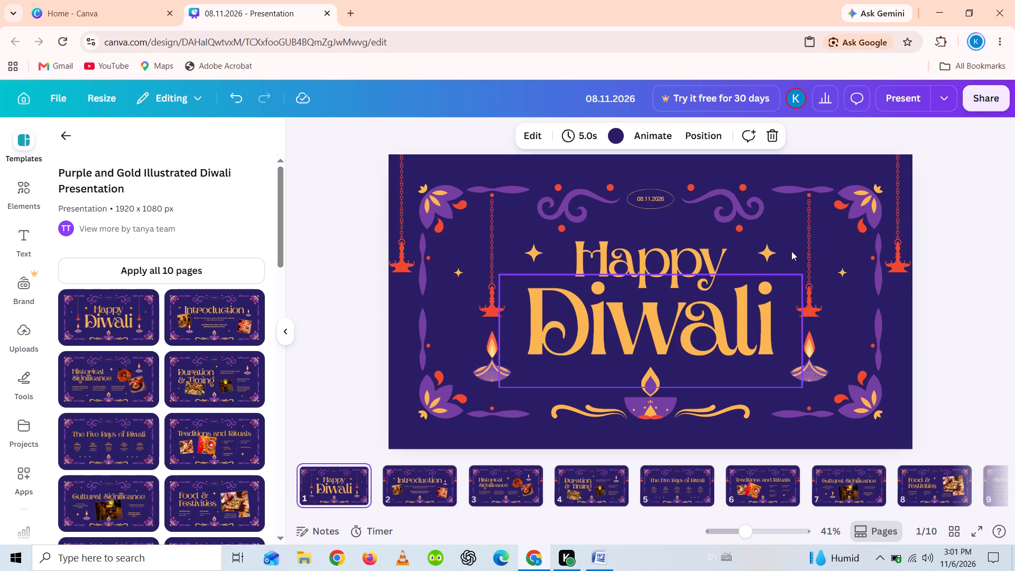
click(898, 97)
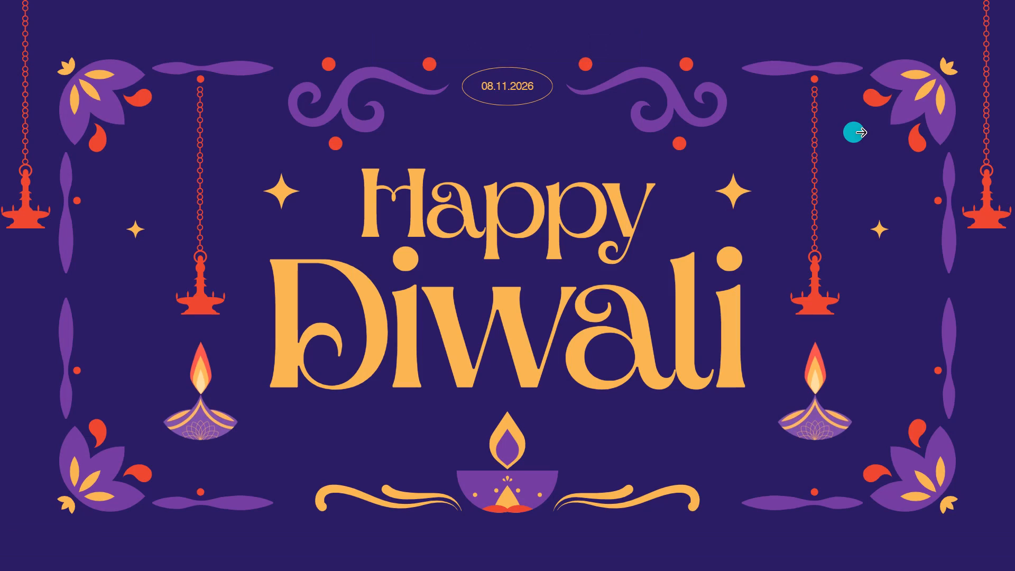
key(Right)
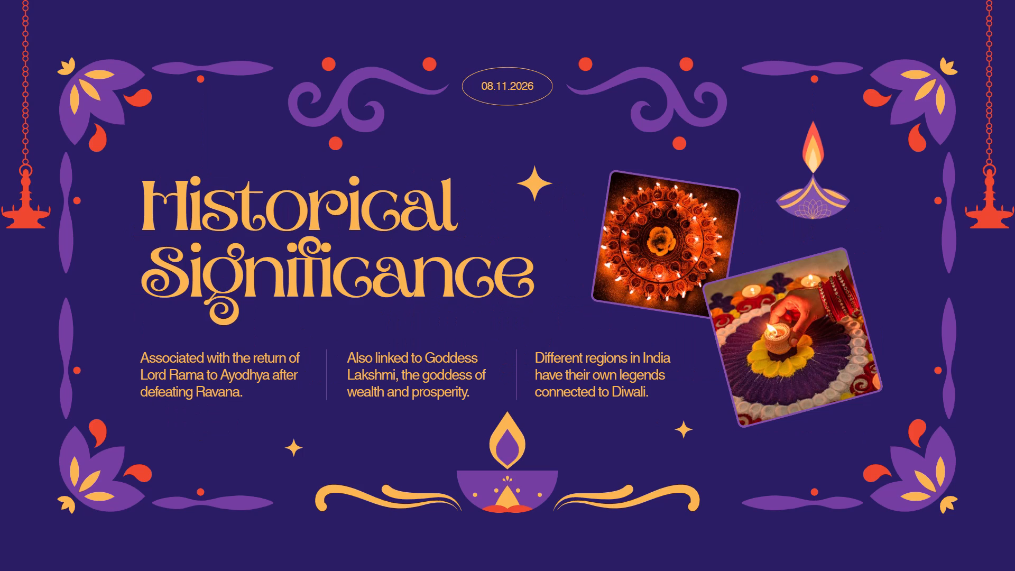
key(Right)
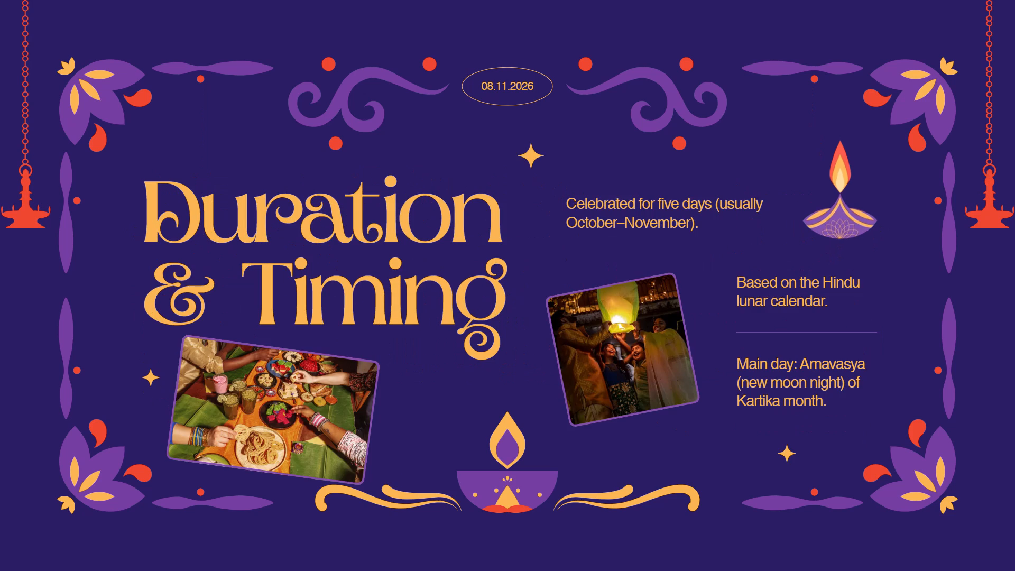
key(Right)
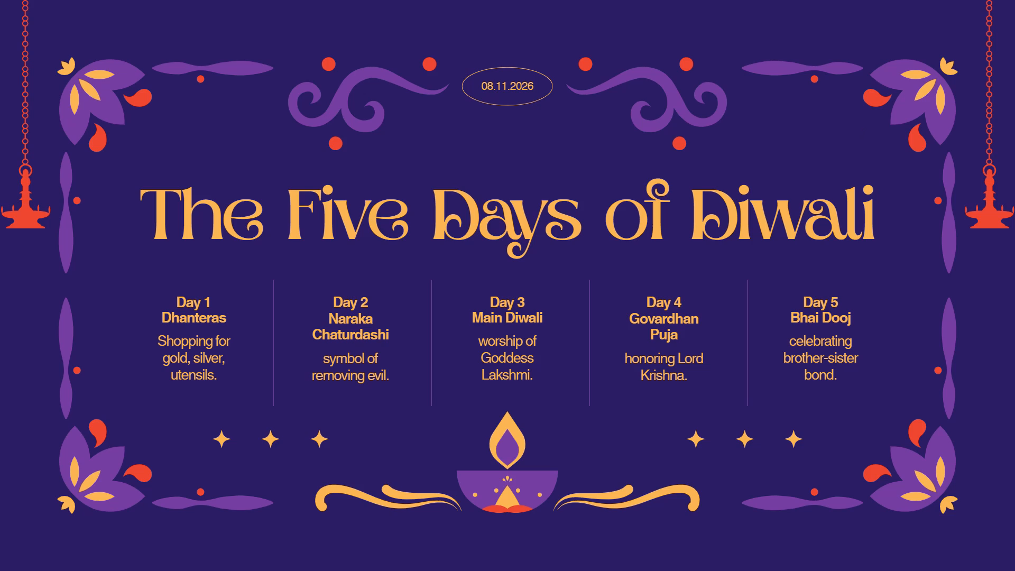
key(Right)
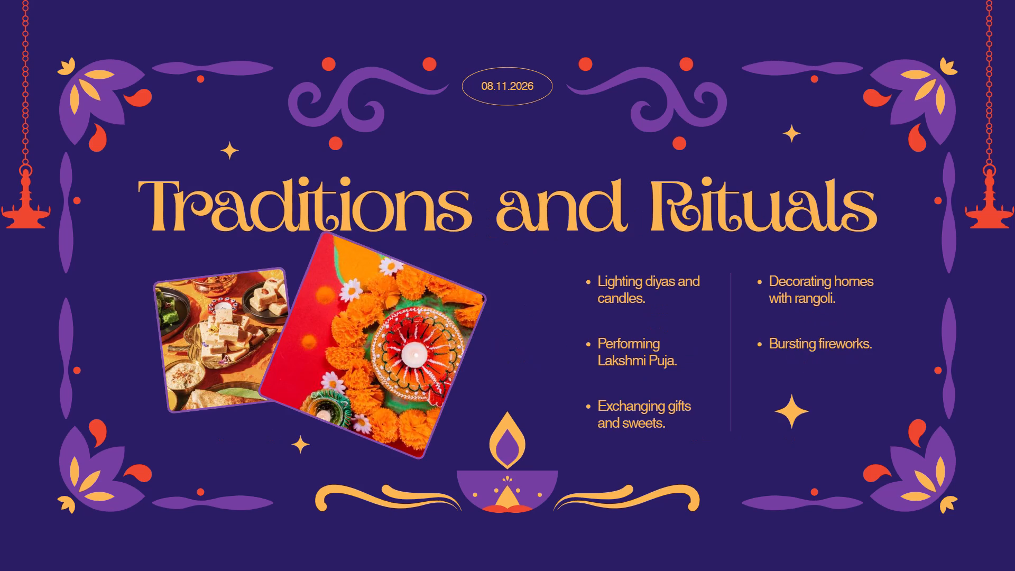
key(Right)
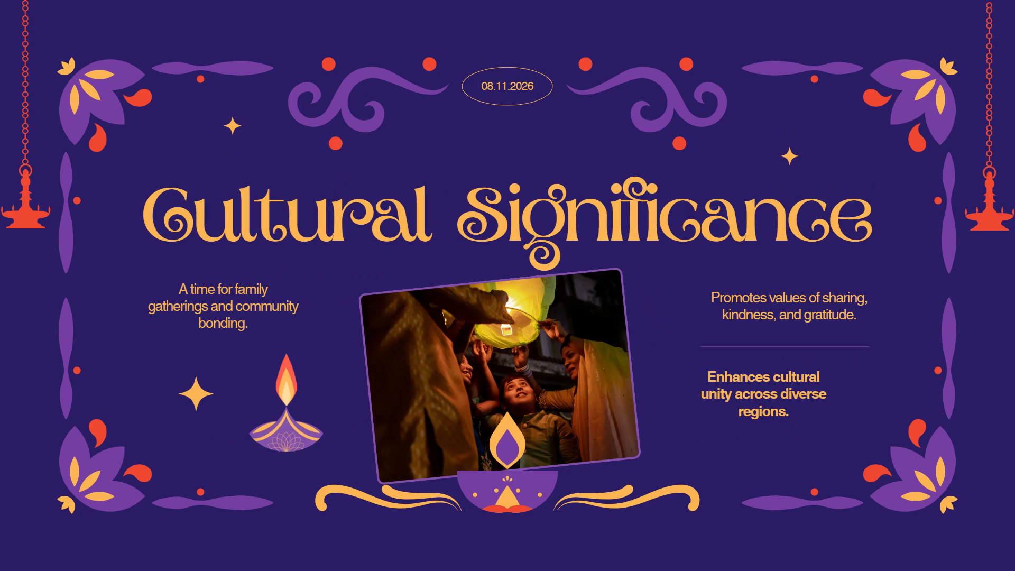
key(Right)
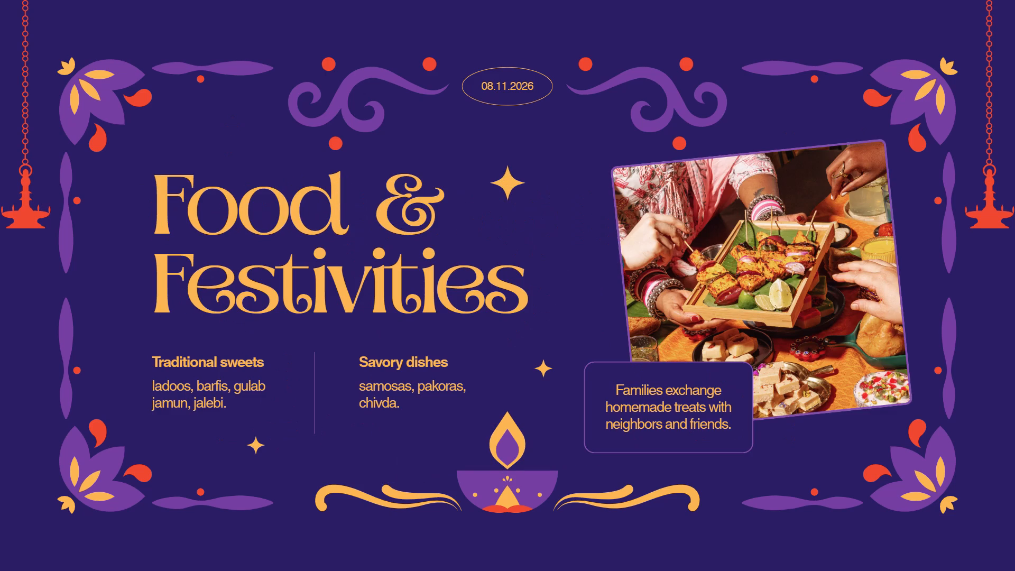
key(Right)
key(Right)
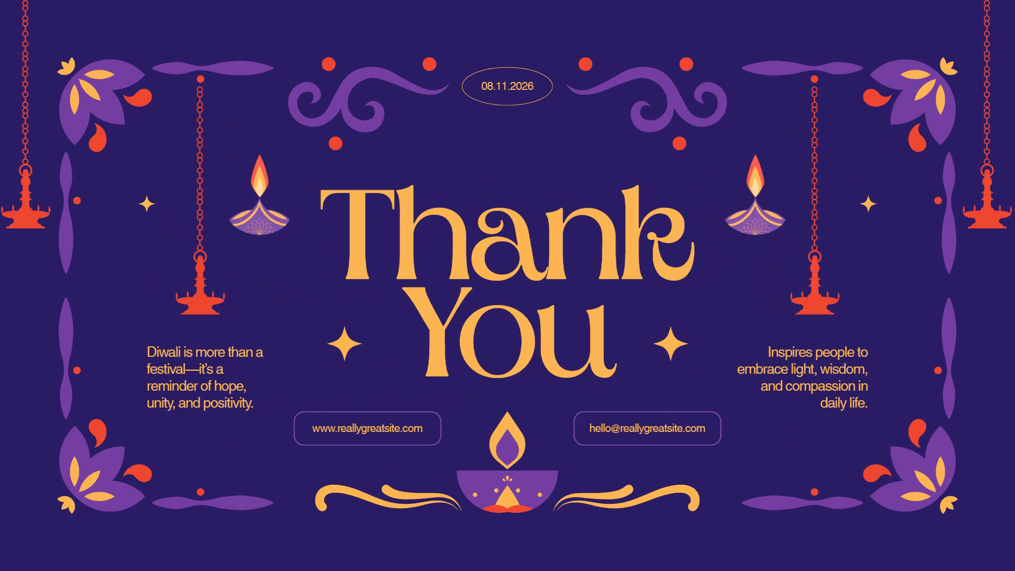
key(Right)
key(Escape)
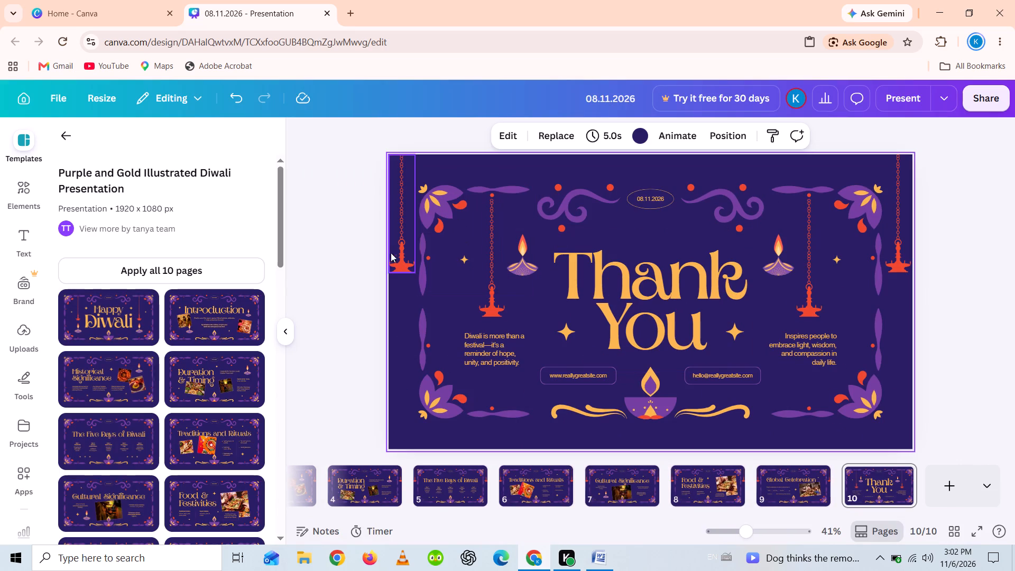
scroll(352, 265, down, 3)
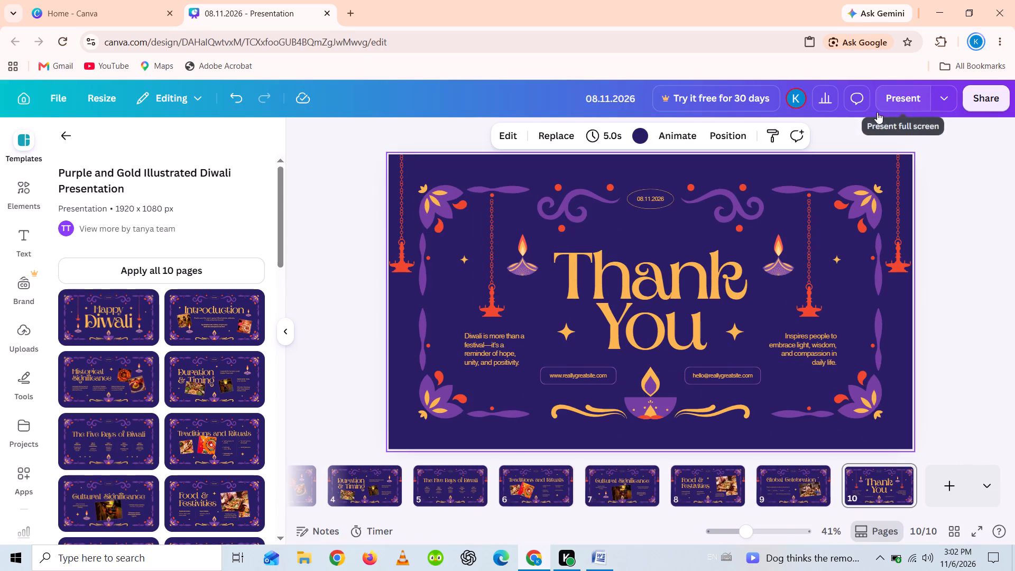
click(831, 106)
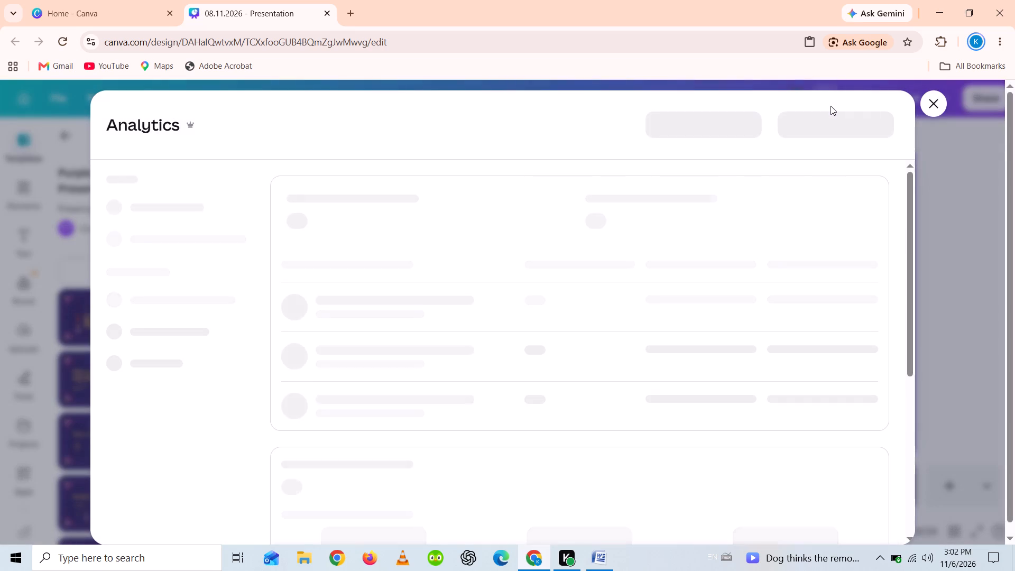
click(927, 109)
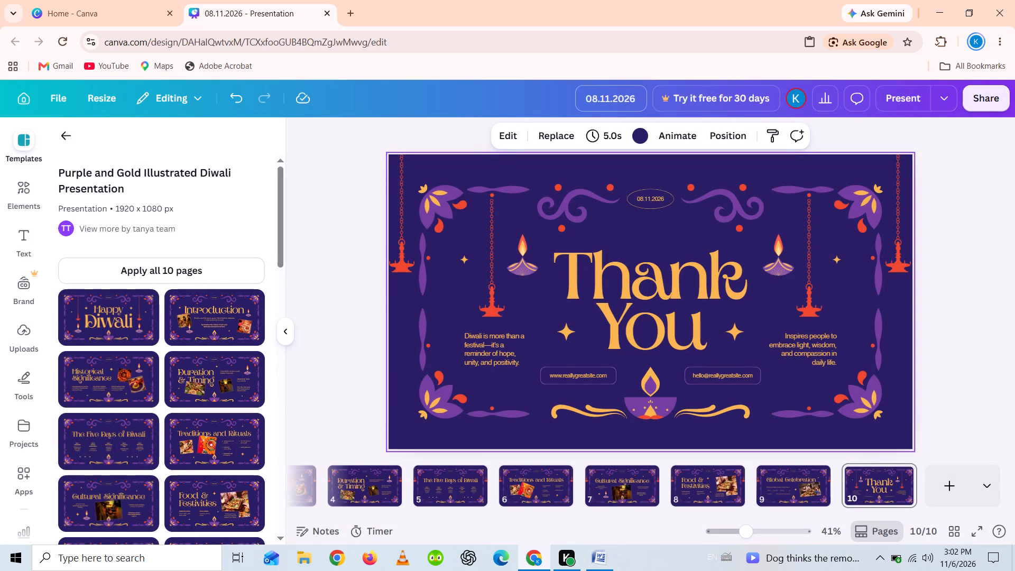
Set the page timing to 2.5 s and apply it to all pages.
click(596, 141)
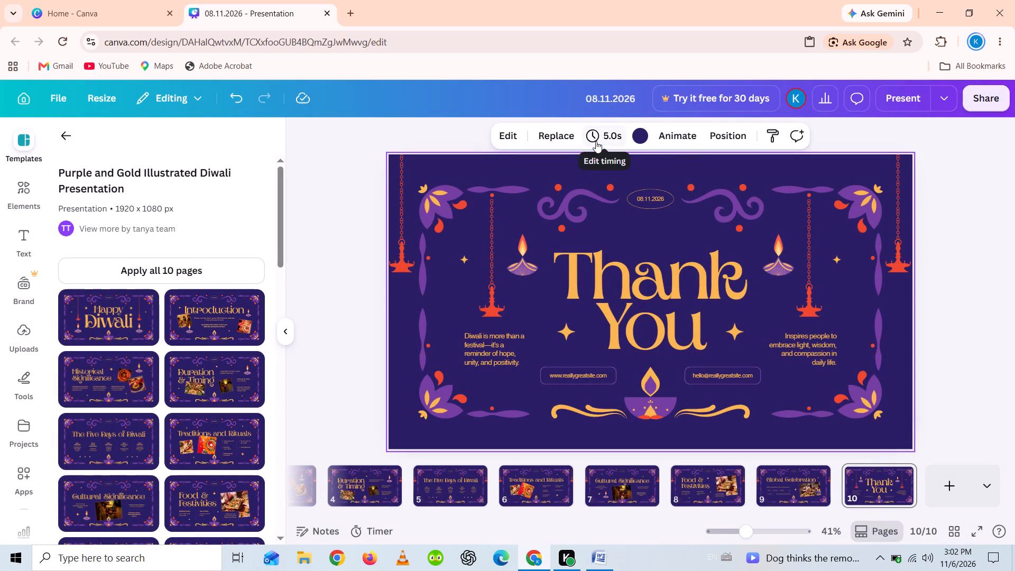
drag(543, 196, 529, 200)
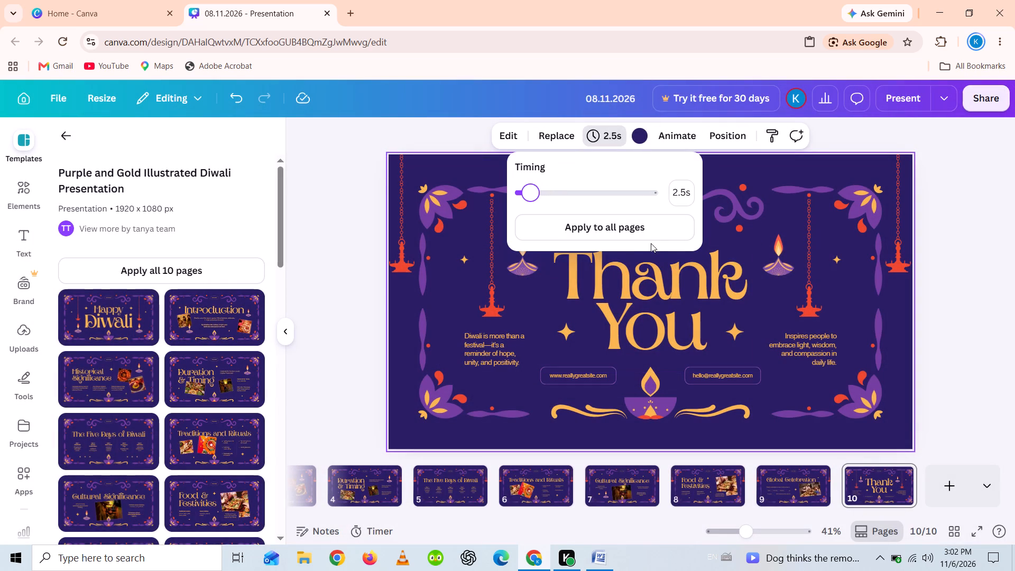
click(646, 238)
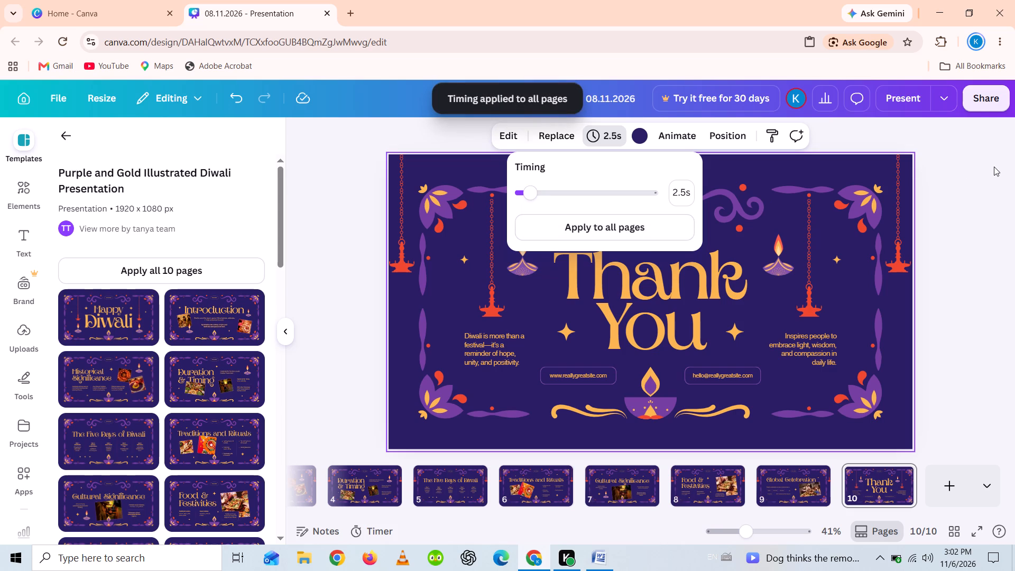
click(994, 167)
Present the deck full screen from page 10, go back through the pages to page 1, Happy Diwali, and exit.
click(903, 83)
click(902, 105)
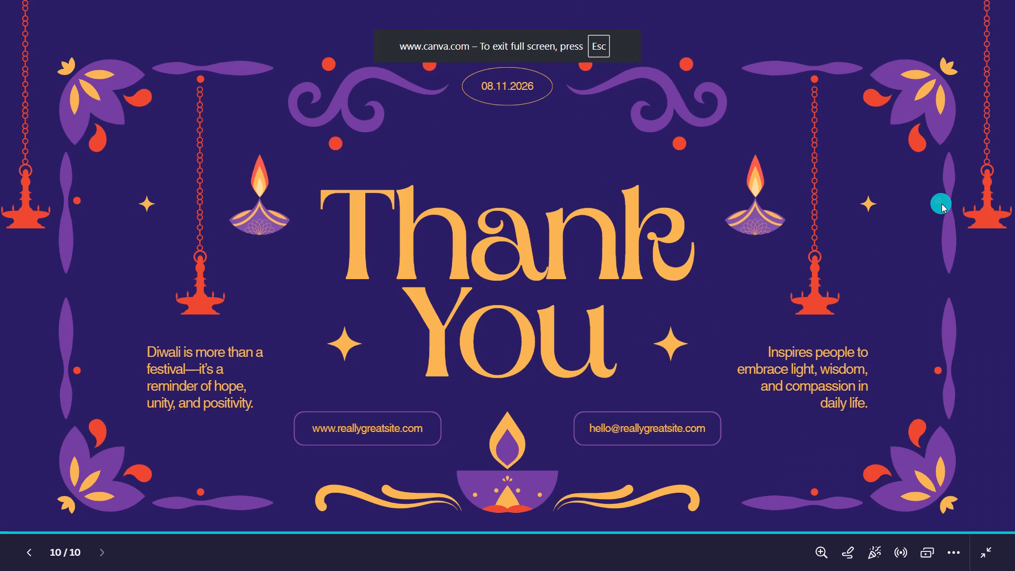
triple_click(24, 553)
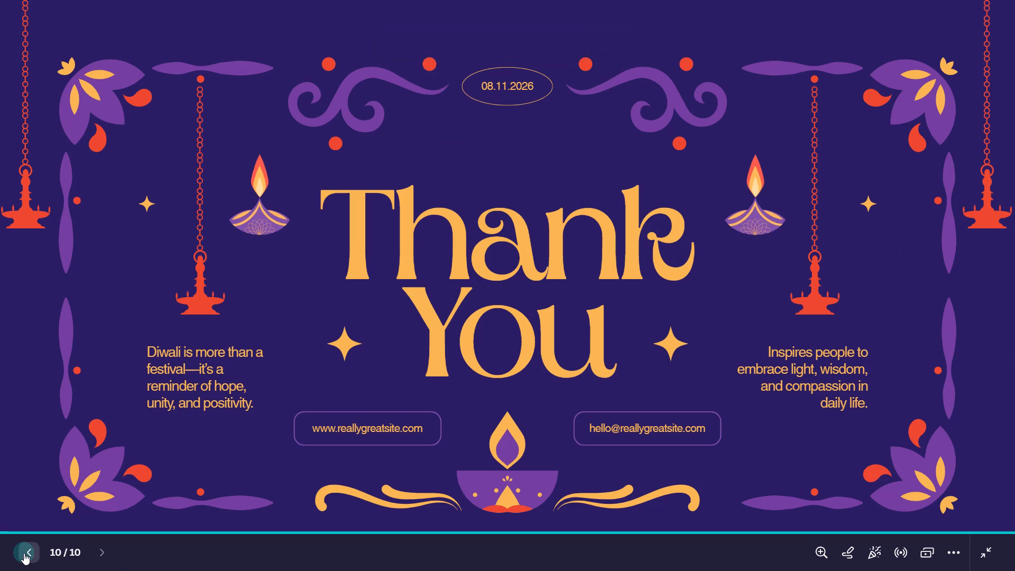
click(24, 553)
triple_click(29, 550)
triple_click(29, 550)
triple_click(29, 550)
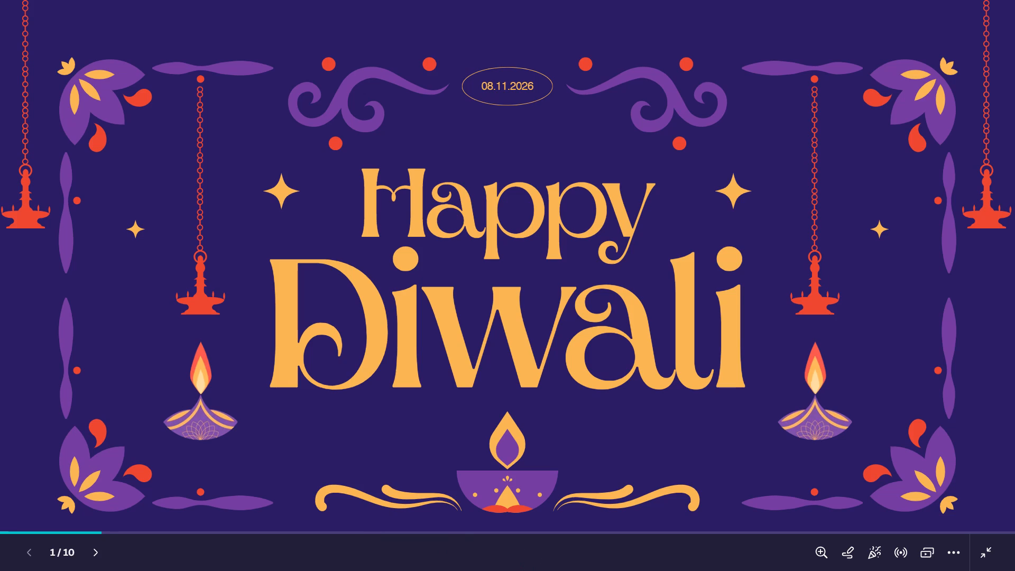
click(987, 555)
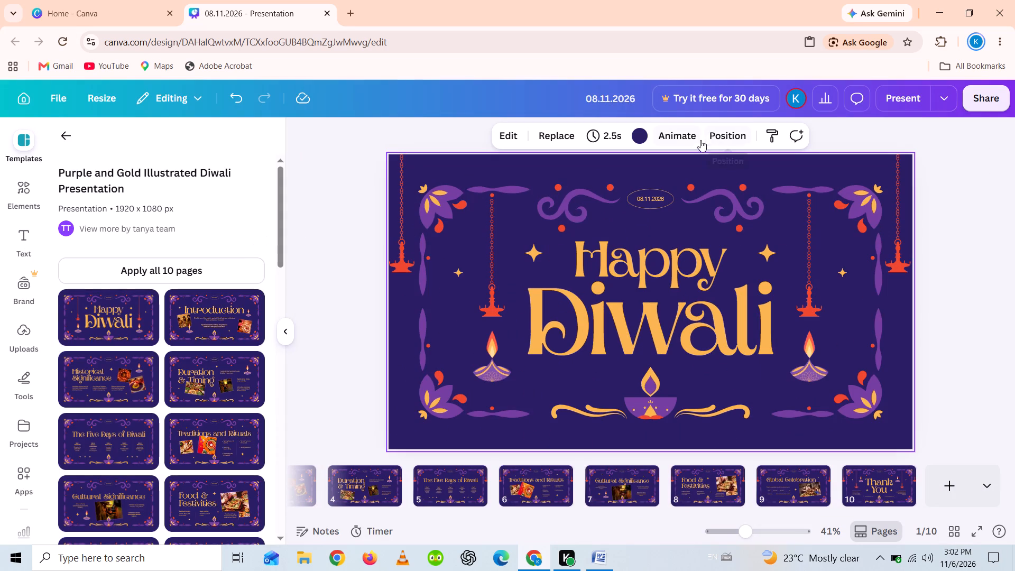
Apply the Sleek page animation to page 1, Happy Diwali, and page 2, Introduction.
click(680, 139)
scroll(120, 391, down, 1)
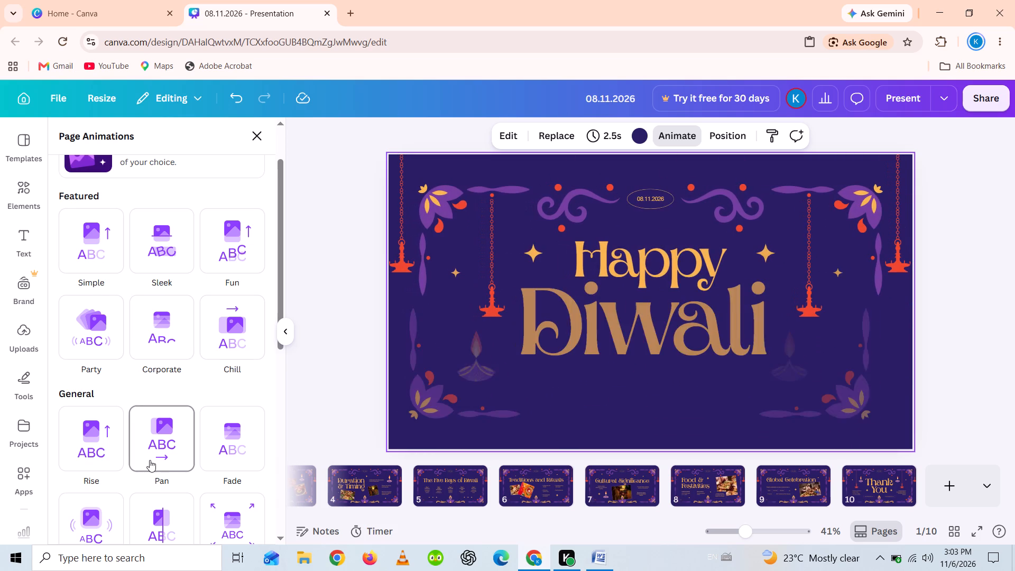
click(176, 253)
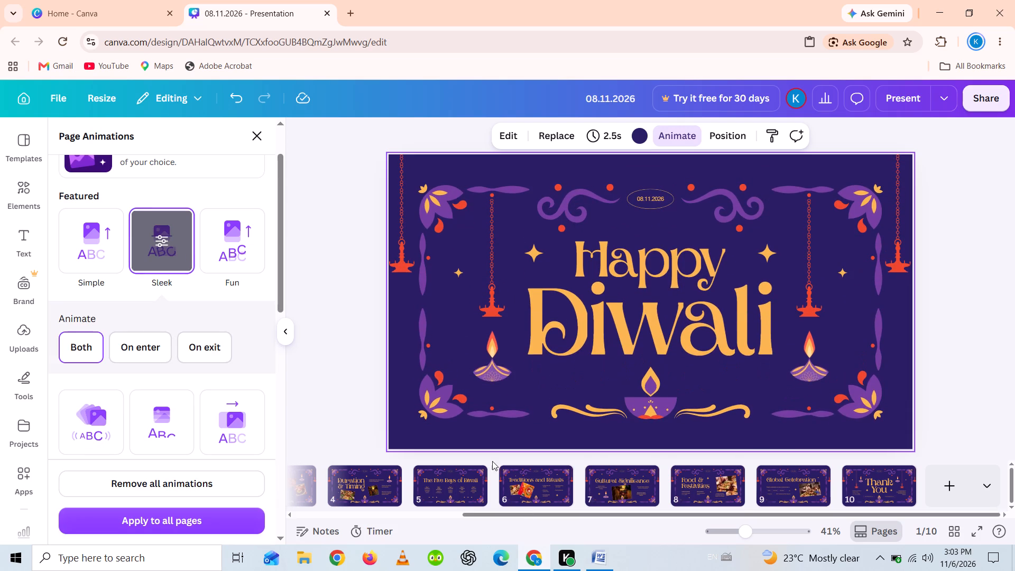
drag(472, 514, 401, 516)
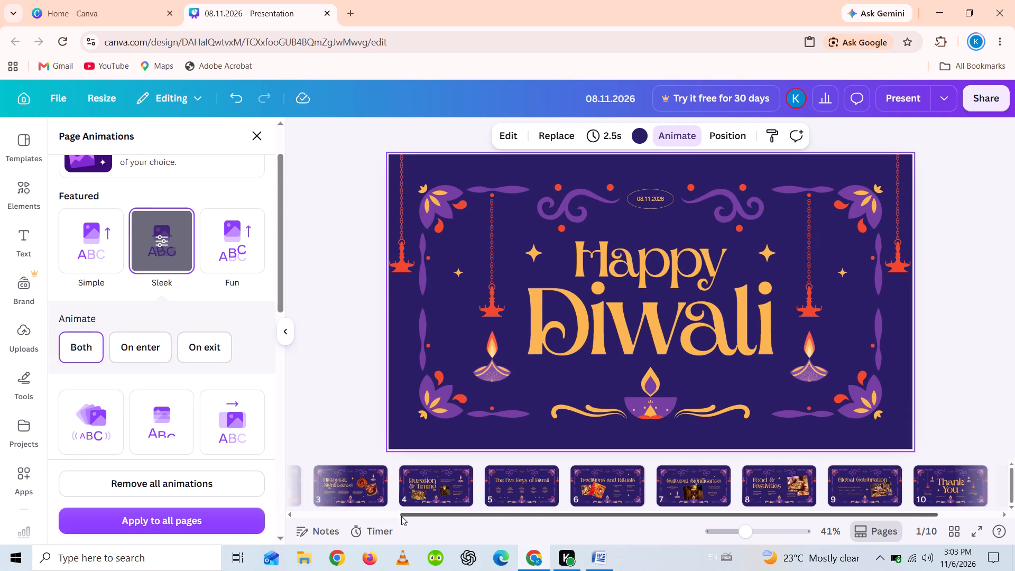
drag(401, 516, 269, 532)
click(333, 477)
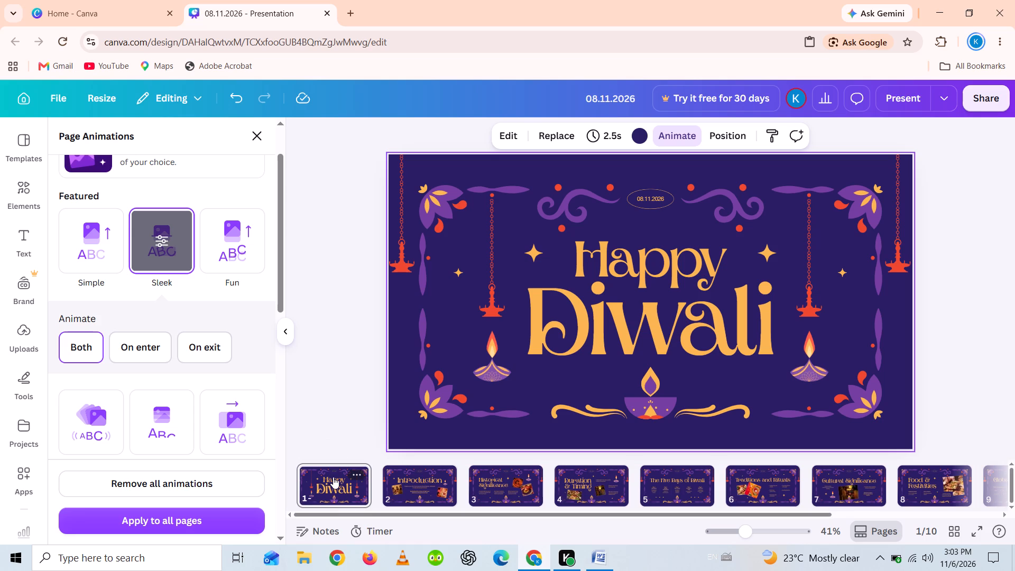
click(432, 483)
click(334, 481)
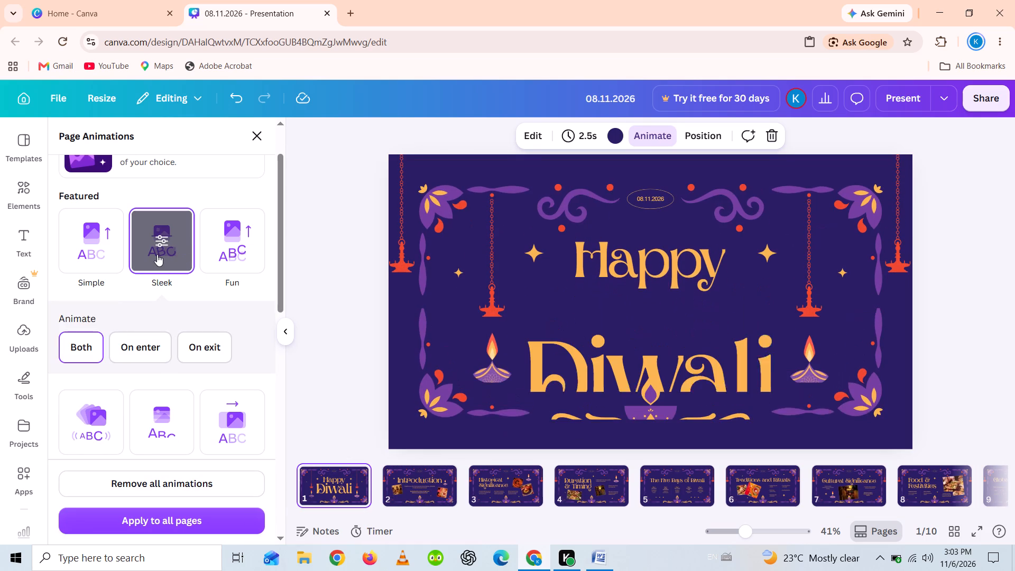
click(438, 482)
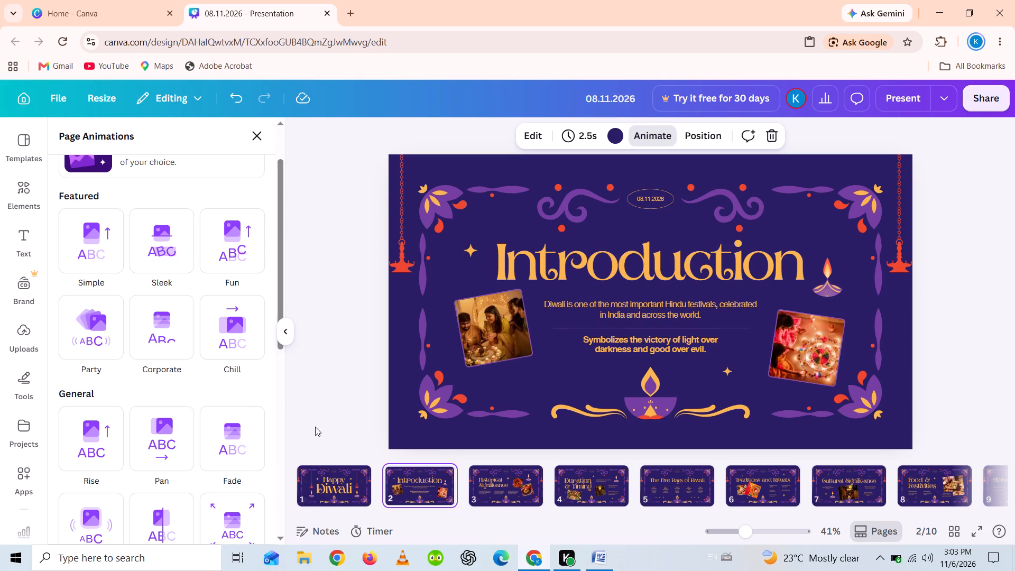
click(159, 262)
Apply the Corporate page animation to page 3, Historical Significance, and the Party animation to page 4, Duration & Timing.
click(497, 488)
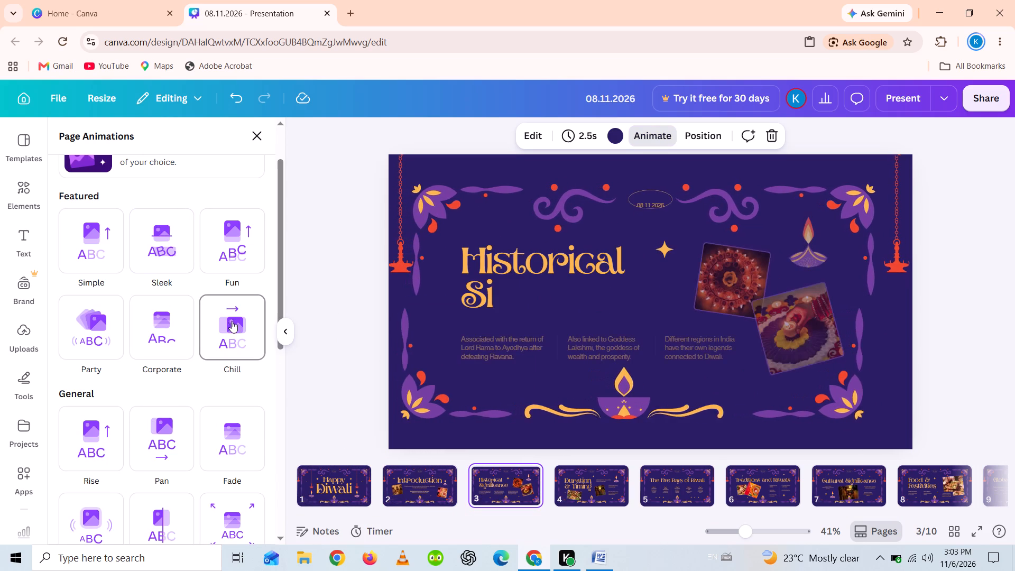
click(173, 320)
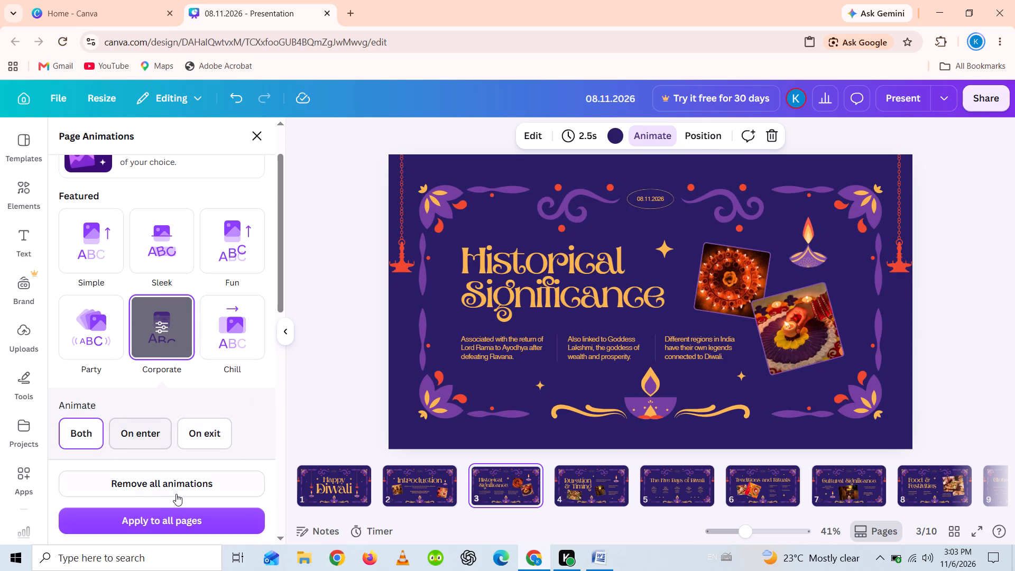
click(596, 502)
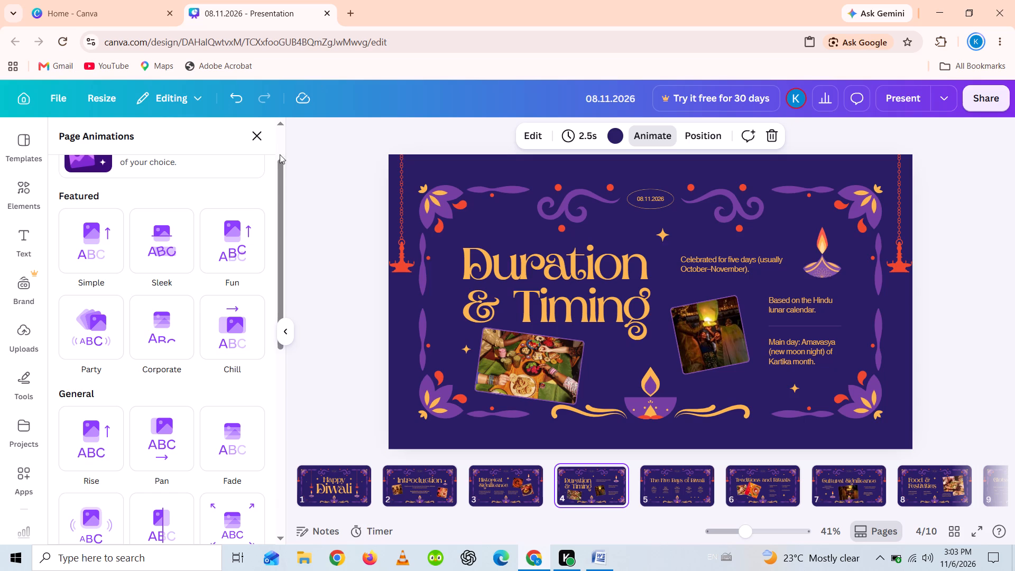
click(86, 326)
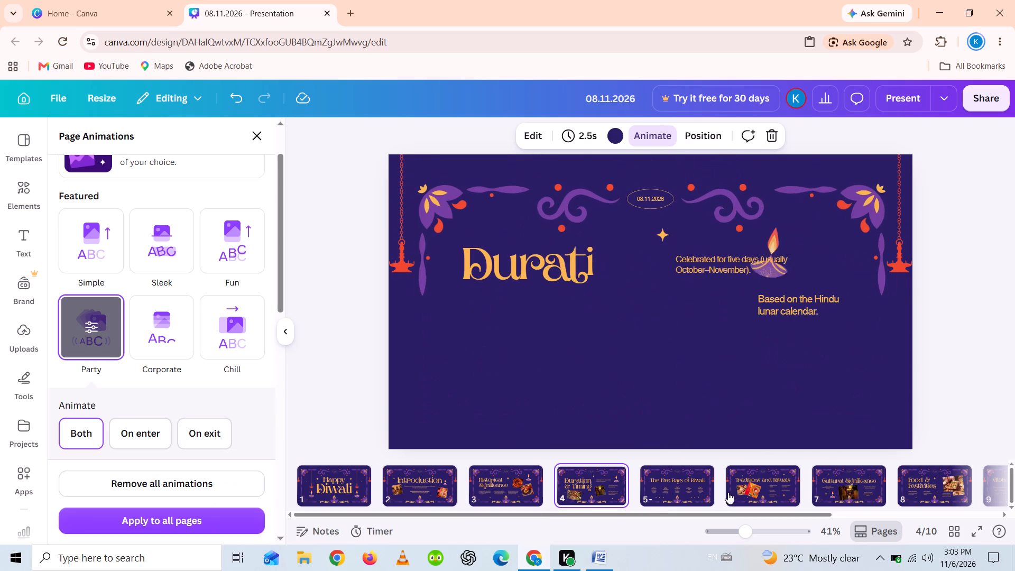
Apply the Sleek page animation to page 6, Traditions and Rituals, and page 7, Cultural Significance.
click(769, 478)
click(167, 252)
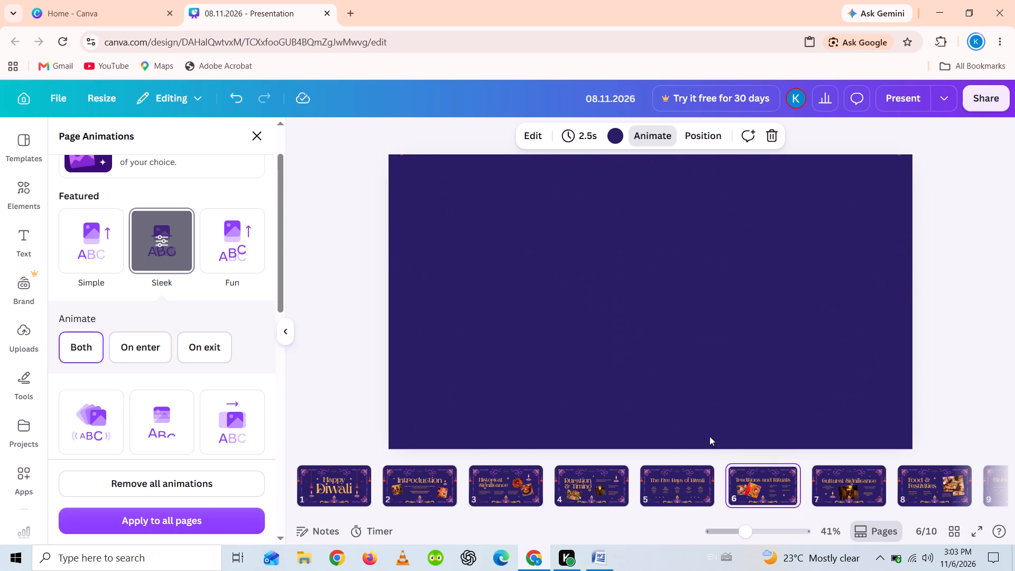
click(828, 485)
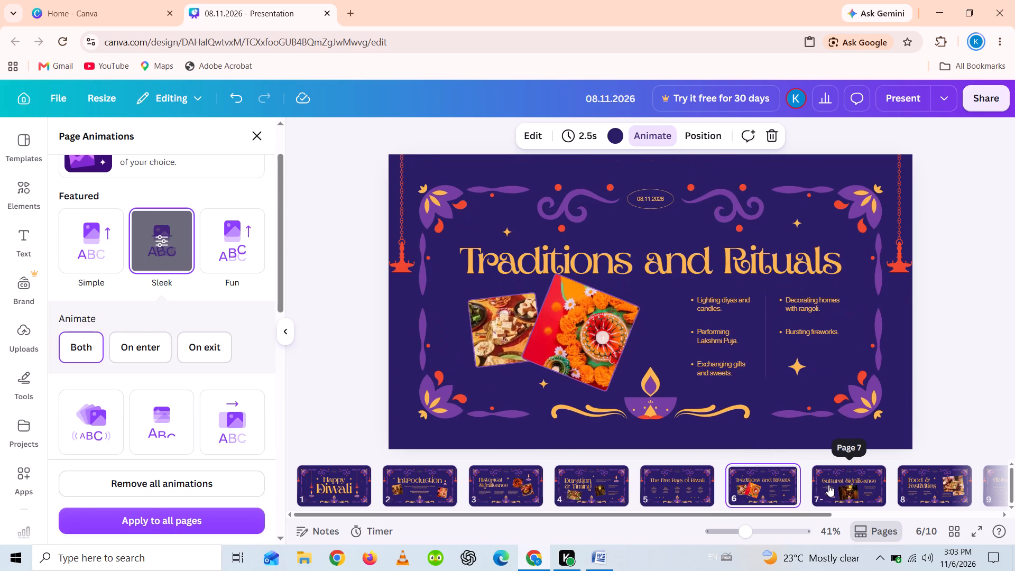
click(168, 247)
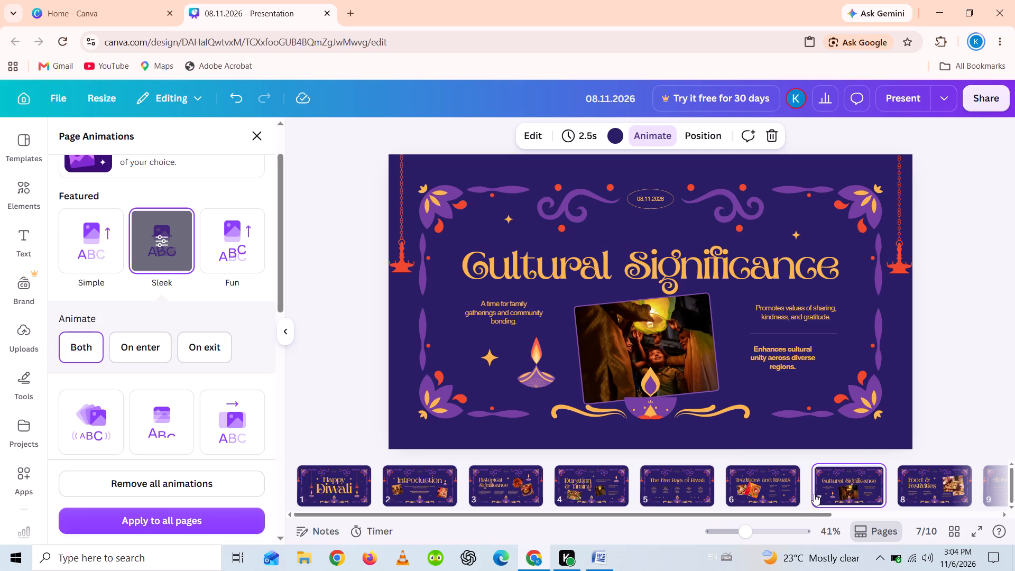
Apply the Simple page animation to page 8, Food & Festivities, and the Fun animation to page 9, Global Celebration.
drag(814, 513, 859, 513)
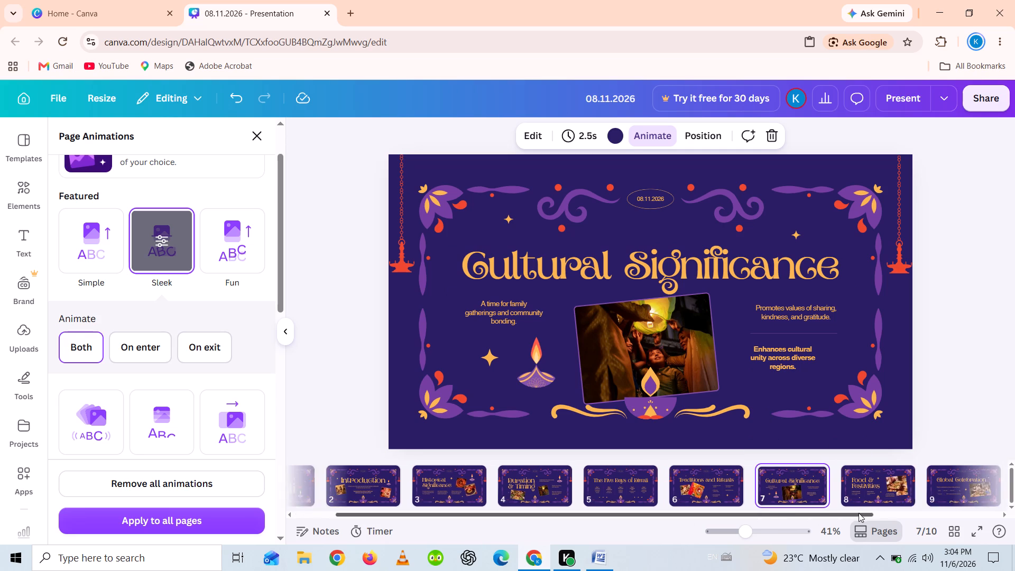
drag(859, 513, 954, 494)
click(749, 485)
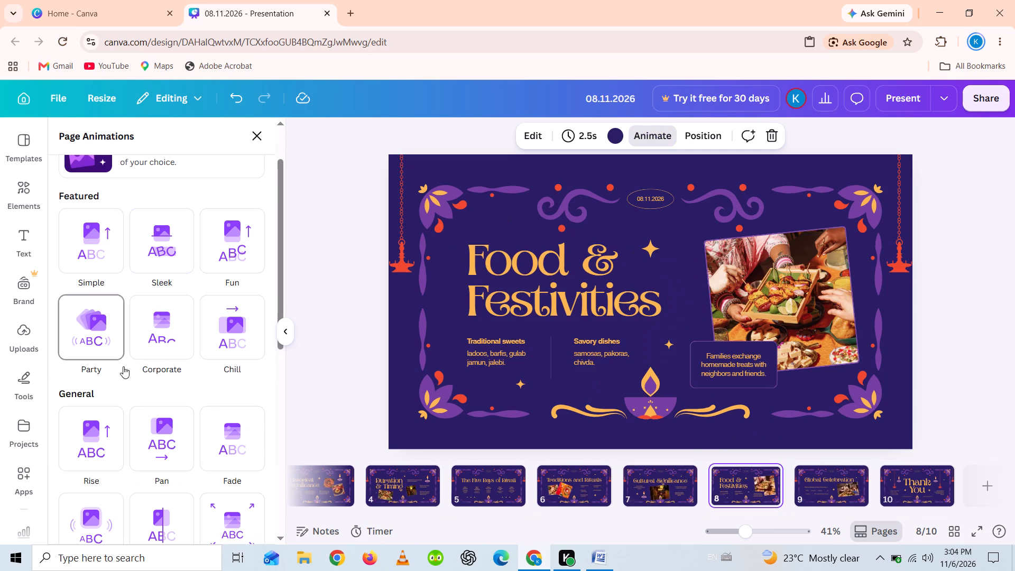
click(99, 248)
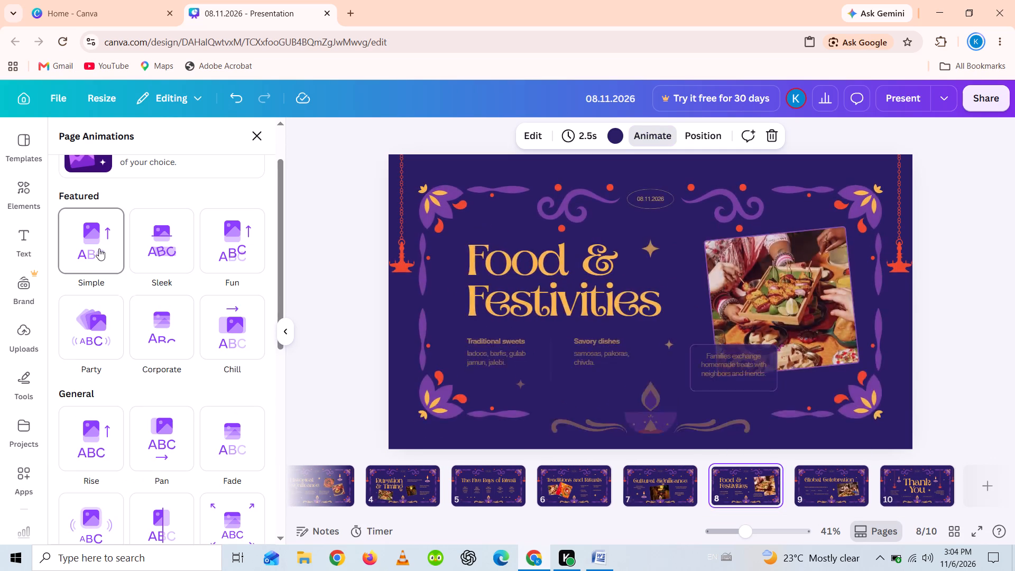
click(844, 486)
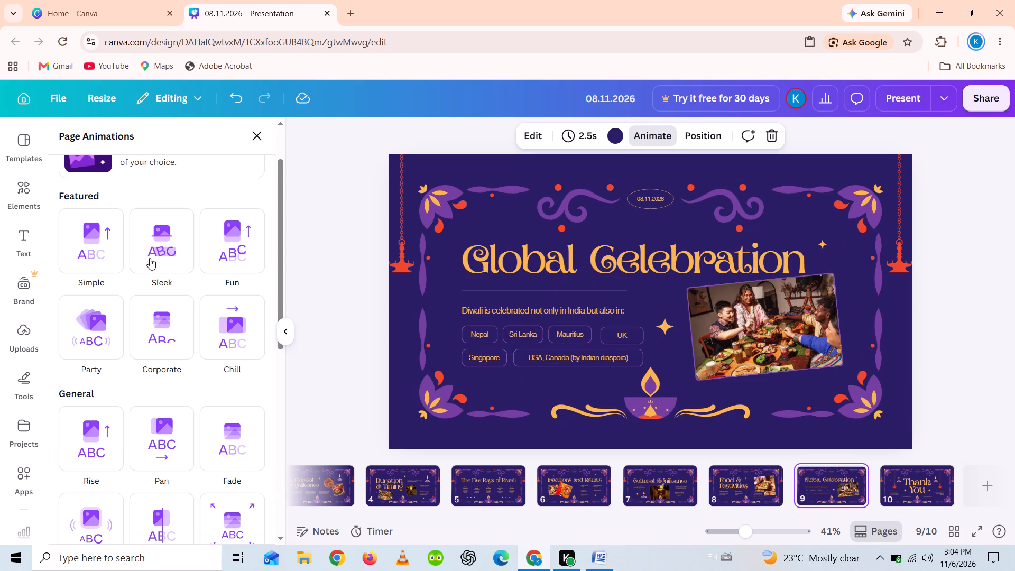
click(205, 245)
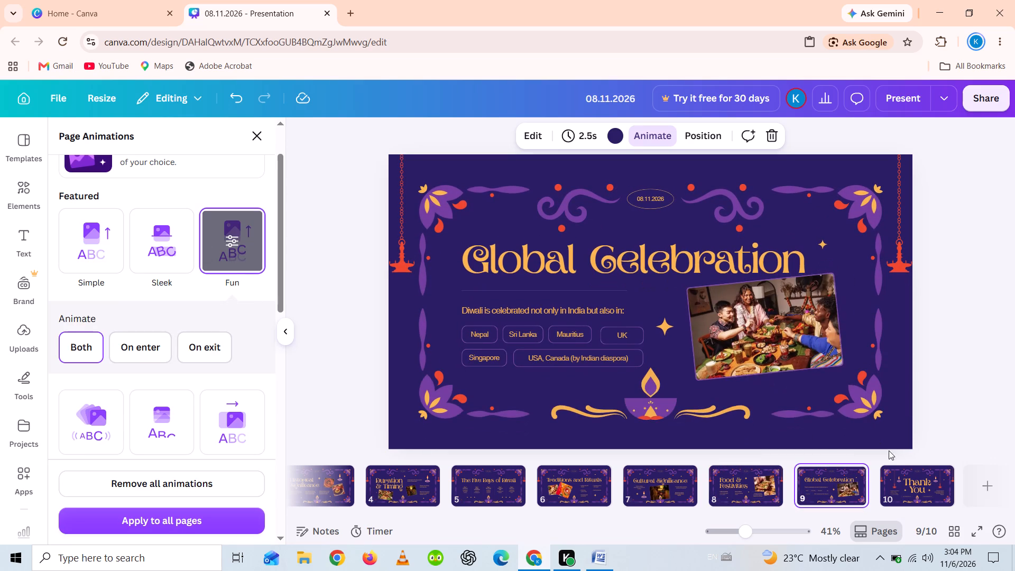
Apply the Simple page animation to page 10, Thank You.
click(905, 480)
click(105, 238)
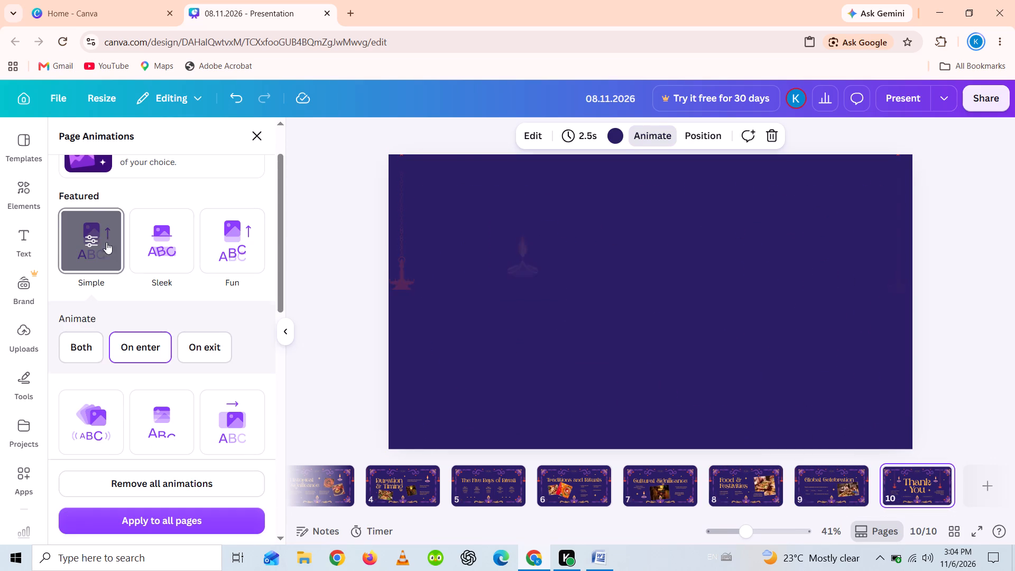
Present the deck full screen from page 1, Happy Diwali, through page 10, Thank You, checking the page animations, and exit.
click(893, 99)
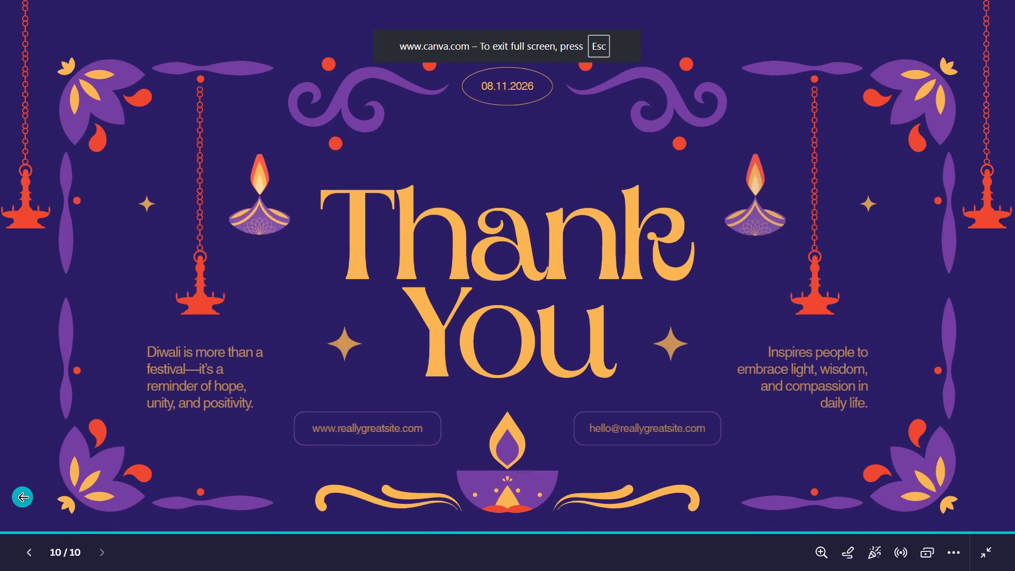
click(984, 558)
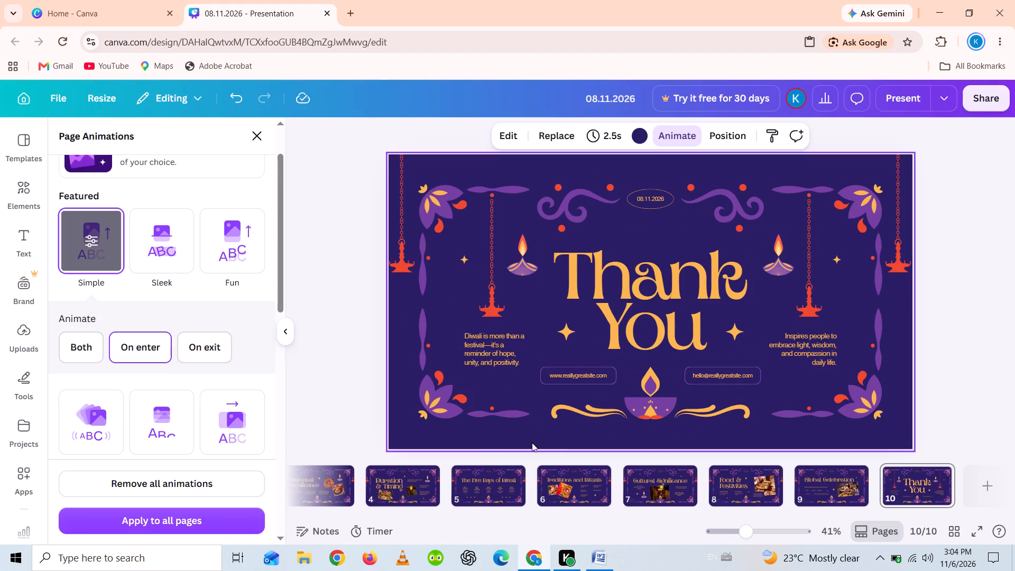
drag(577, 512, 233, 511)
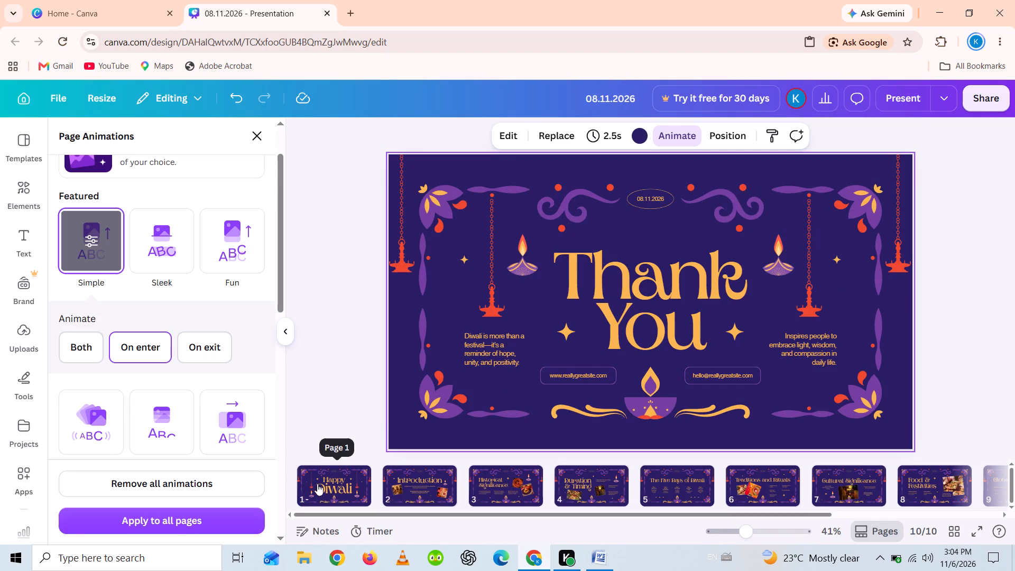
click(318, 485)
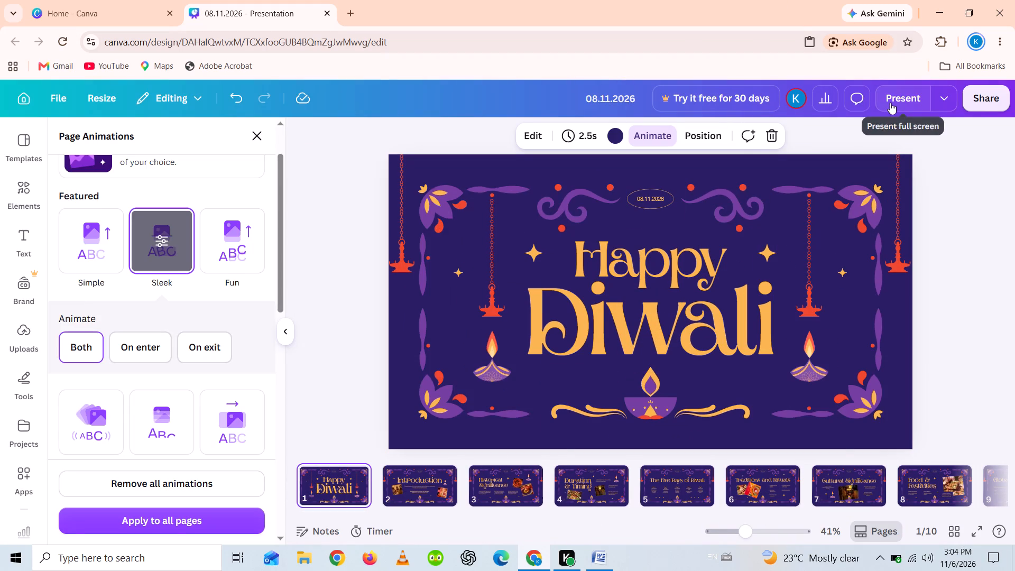
click(891, 103)
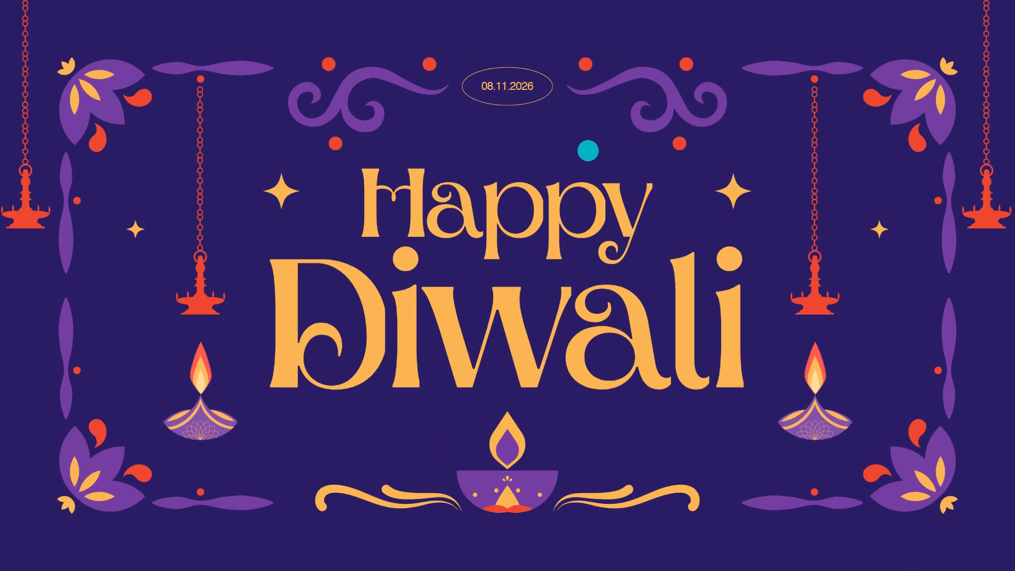
key(Right)
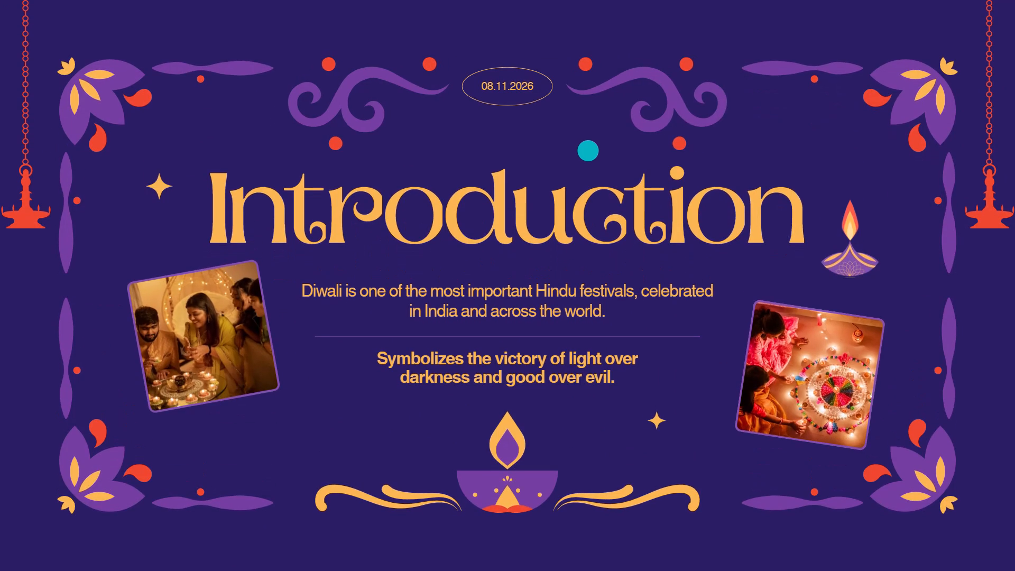
key(Right)
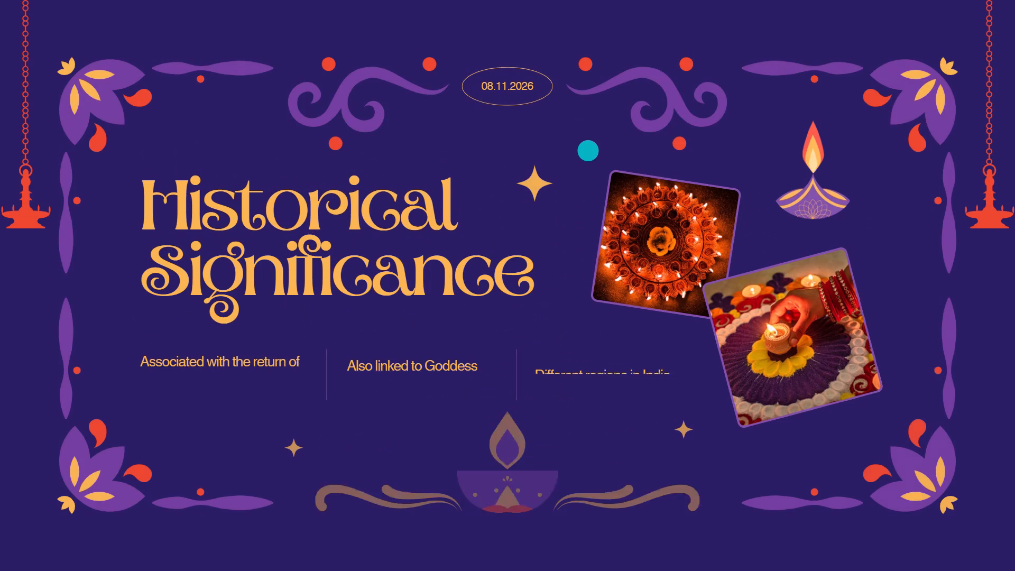
key(Right)
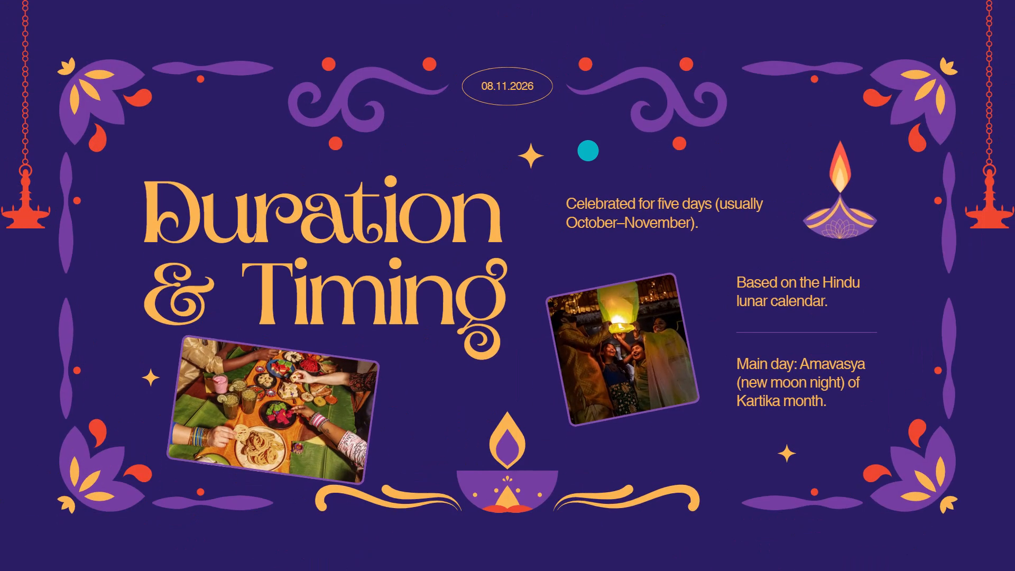
key(Right)
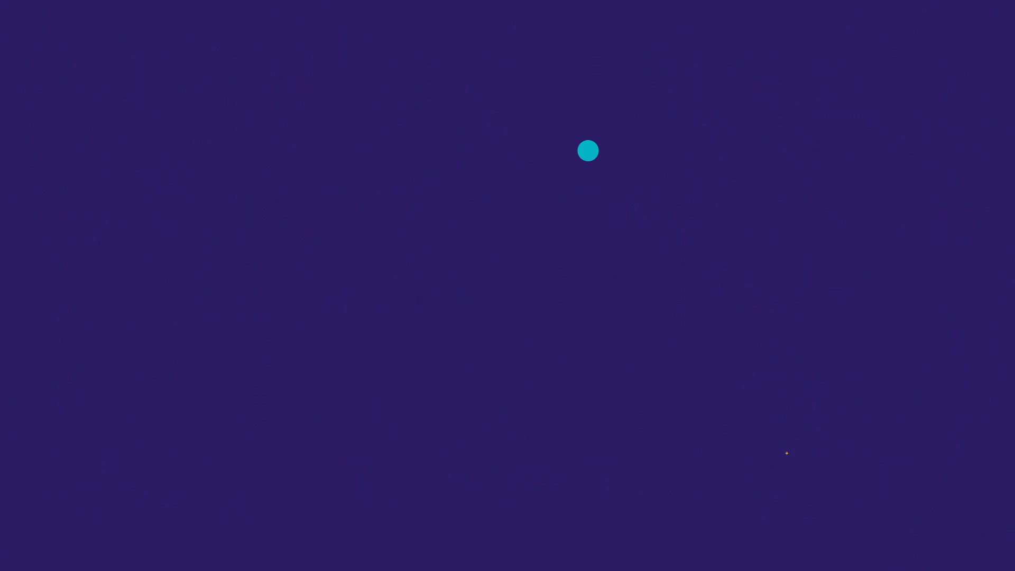
key(Right)
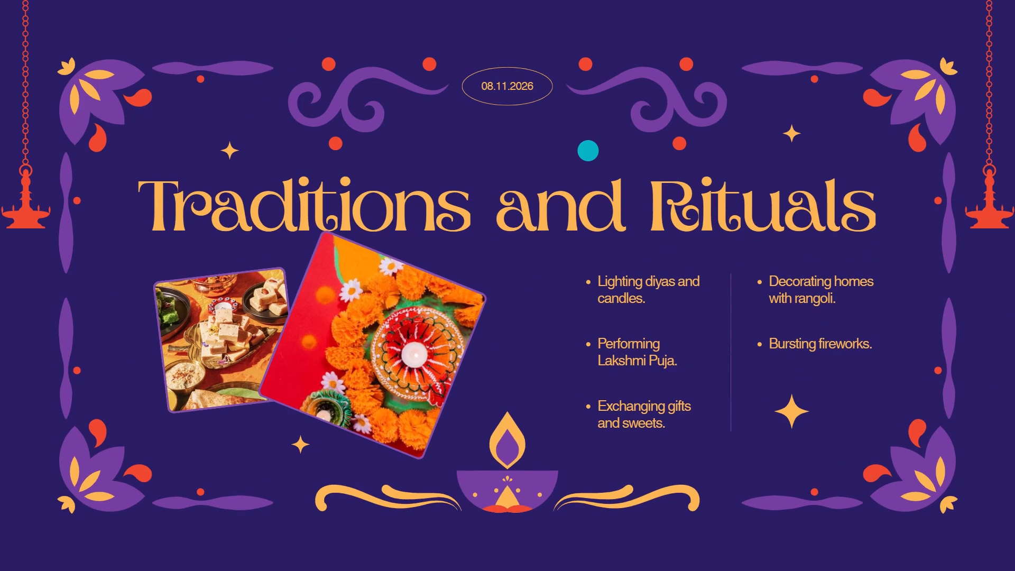
key(Left)
key(Left)
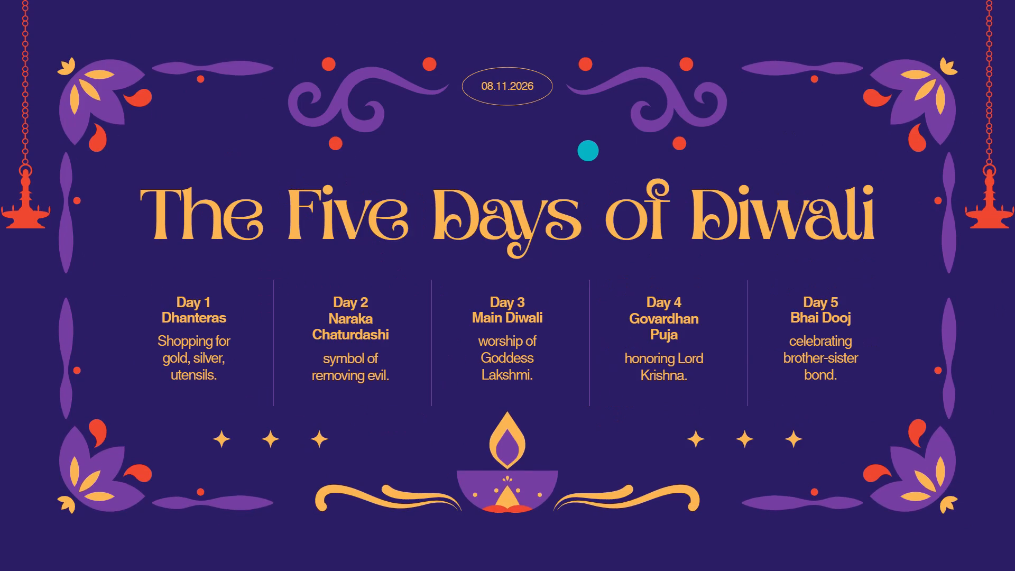
key(Left)
key(Right)
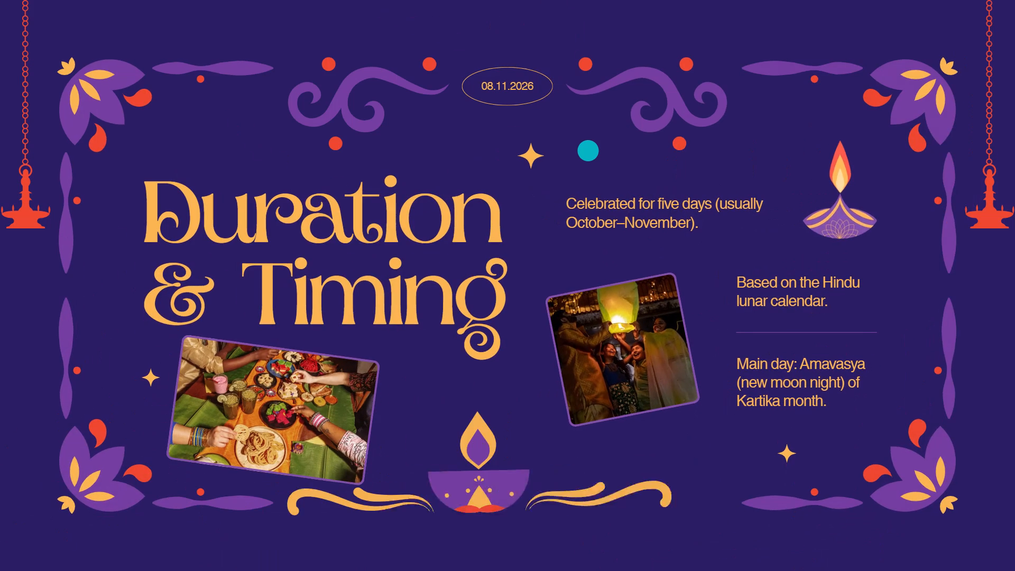
key(Right)
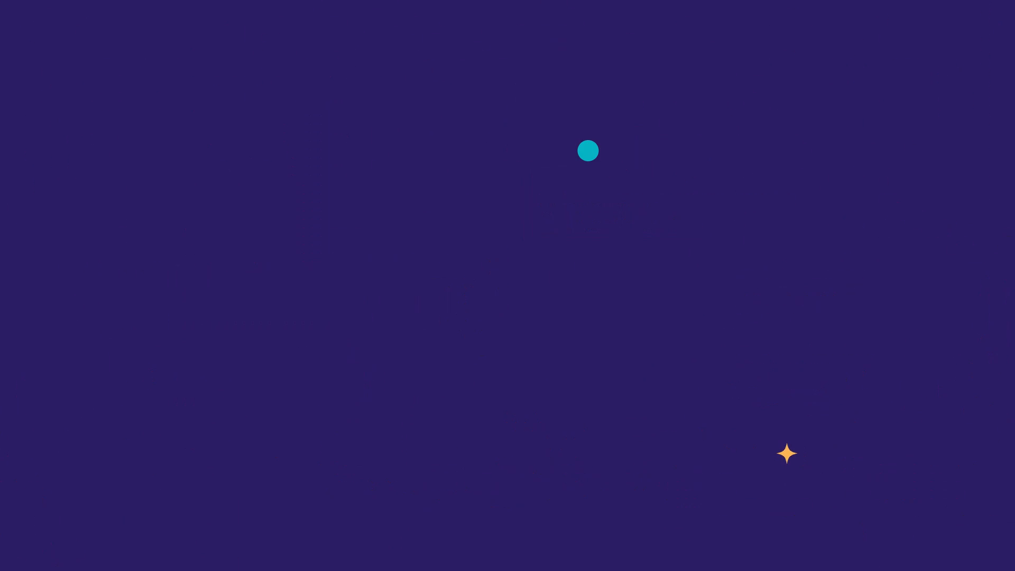
key(Right)
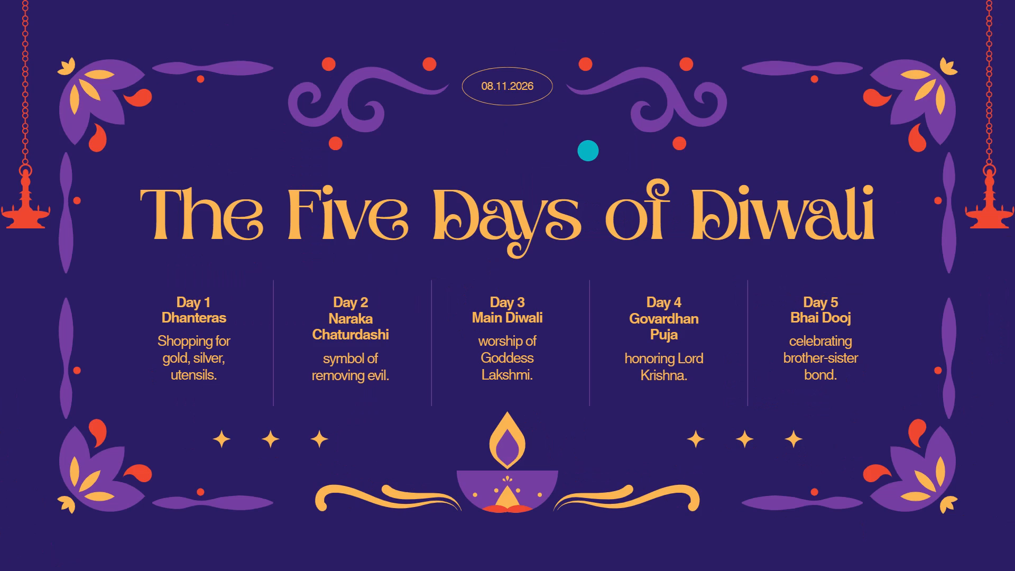
key(Right)
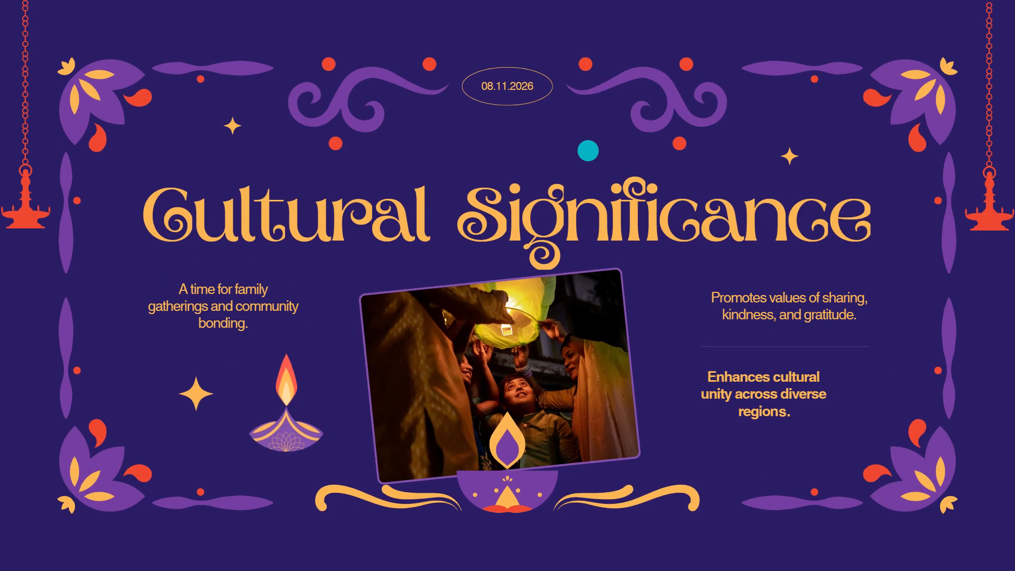
key(Right)
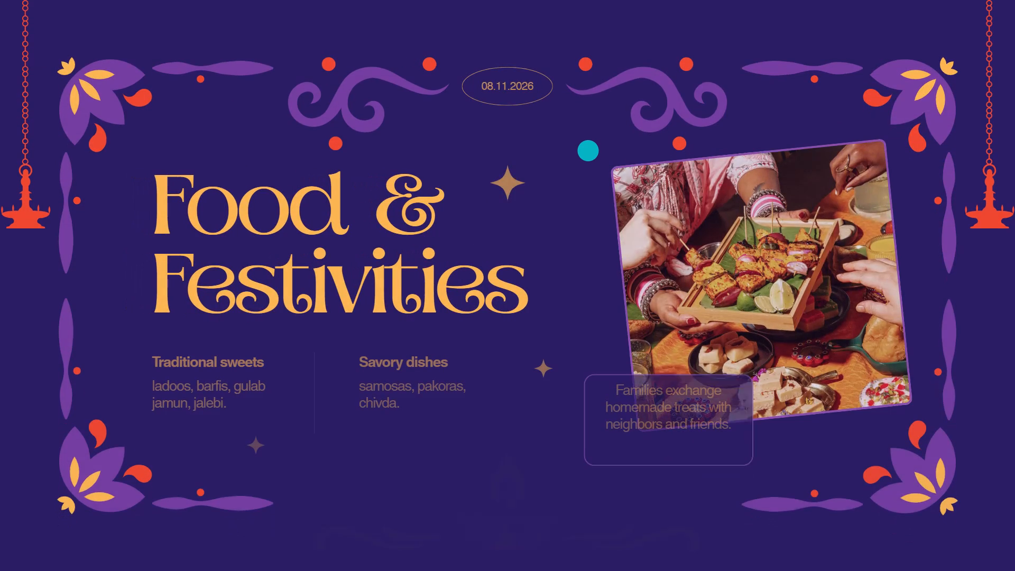
key(Right)
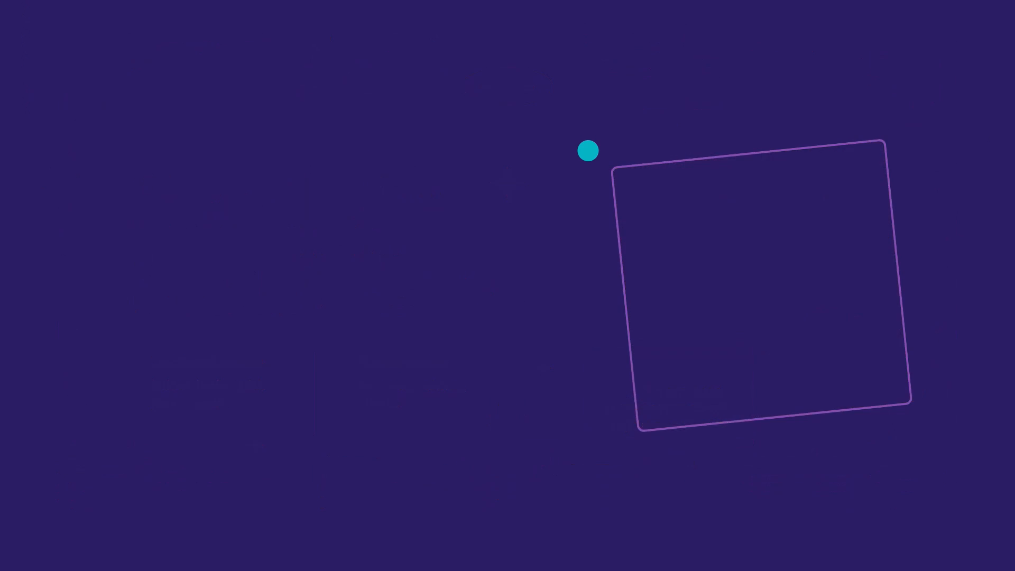
key(Right)
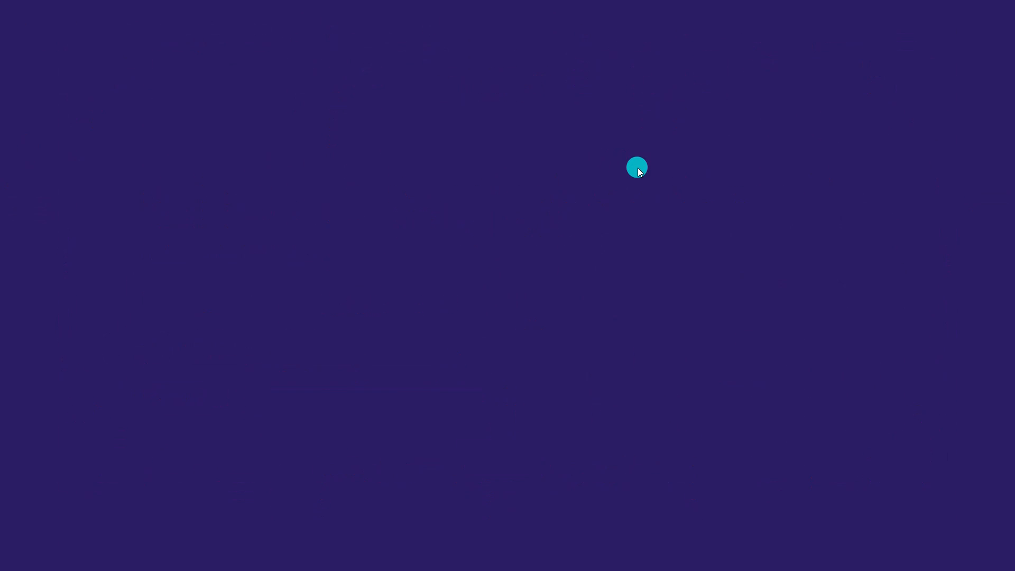
key(Right)
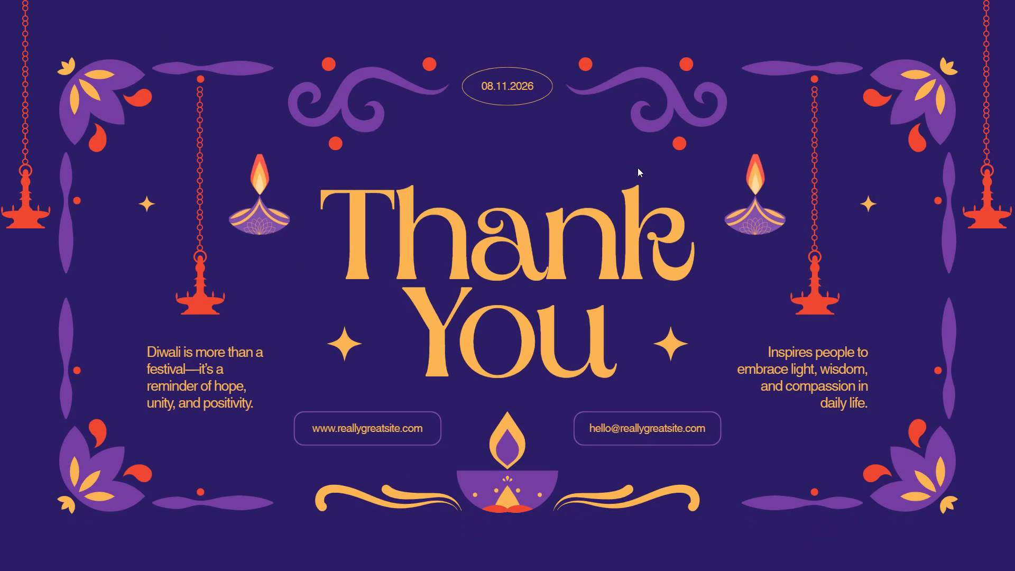
key(Escape)
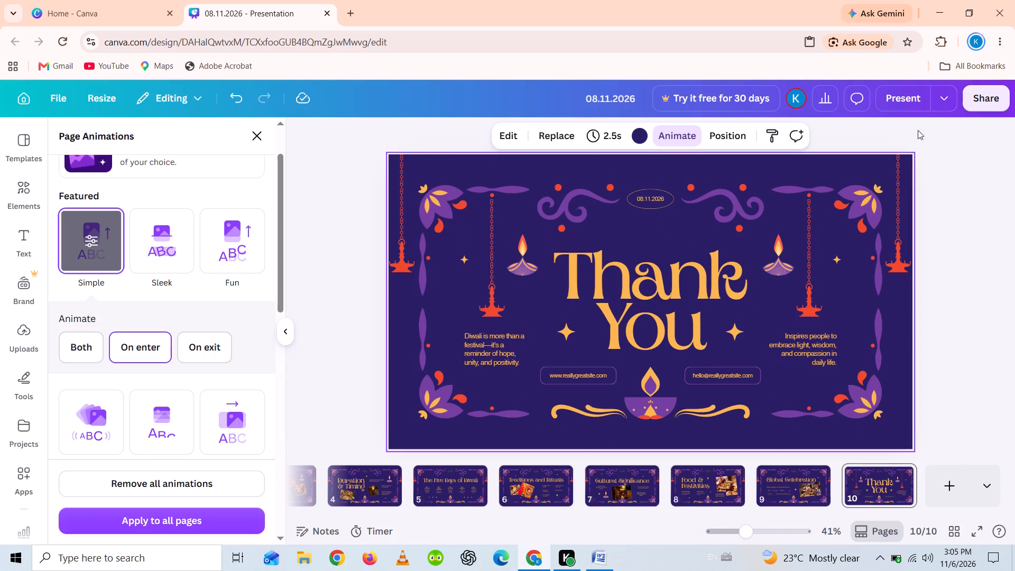
Set the design's sharing access level to Anyone with the link and copy the share link.
click(999, 112)
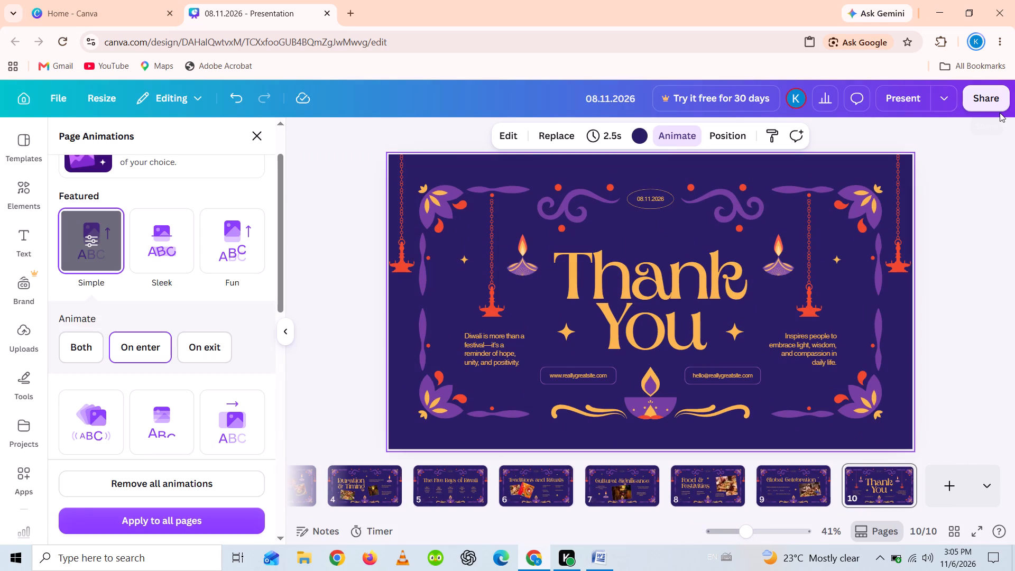
click(979, 96)
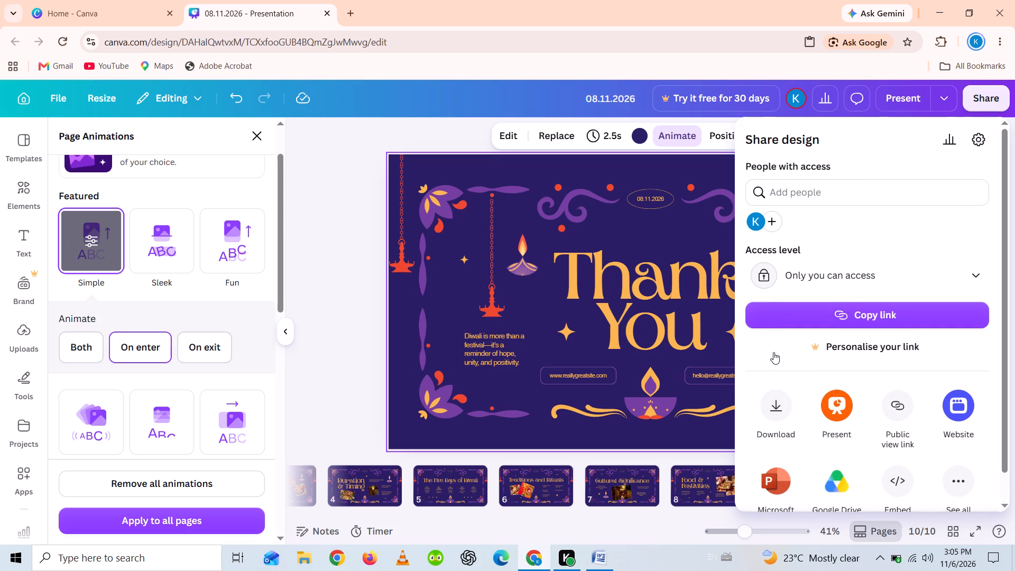
scroll(773, 351, down, 1)
scroll(774, 348, up, 2)
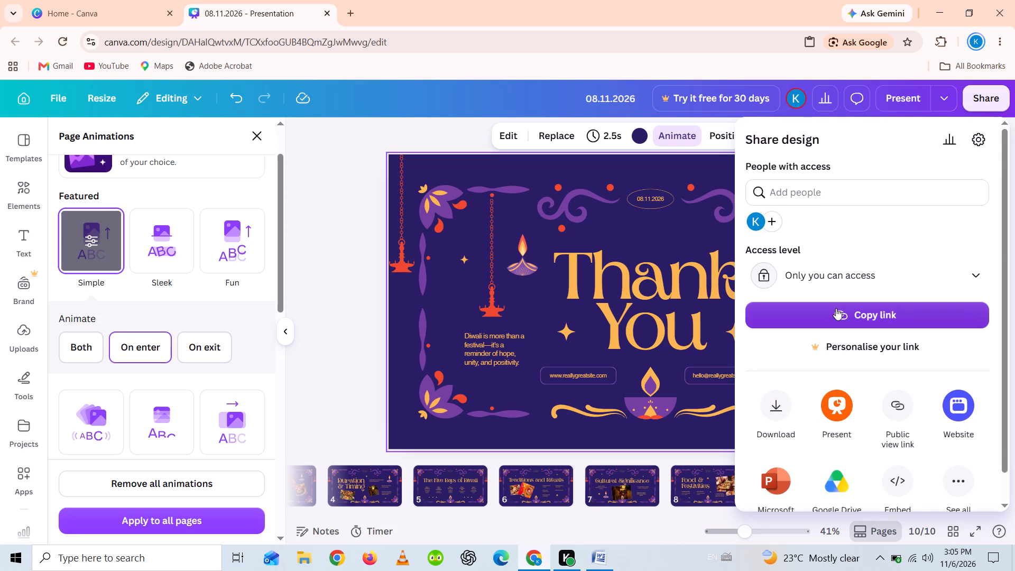
click(839, 280)
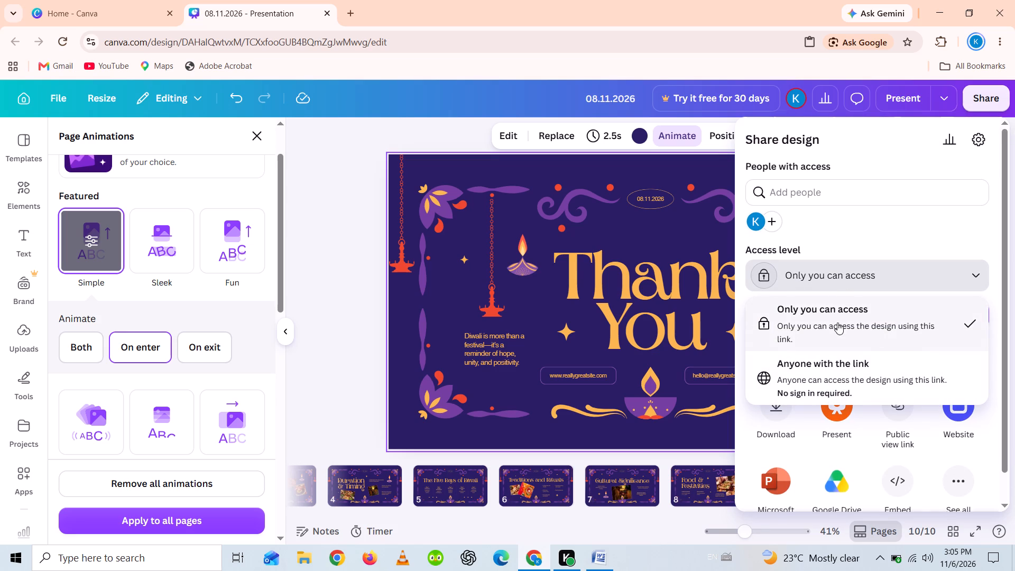
click(868, 390)
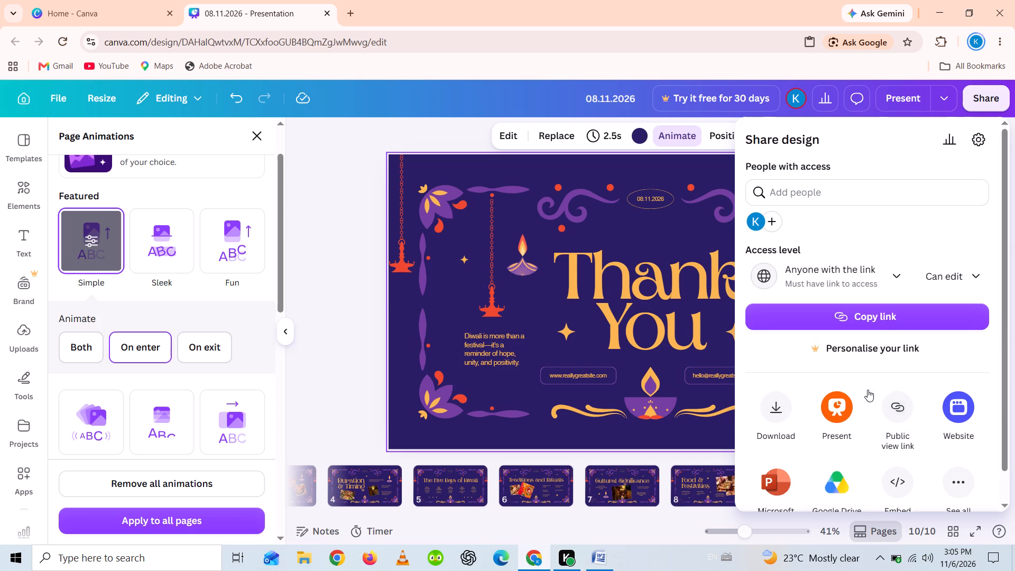
click(860, 317)
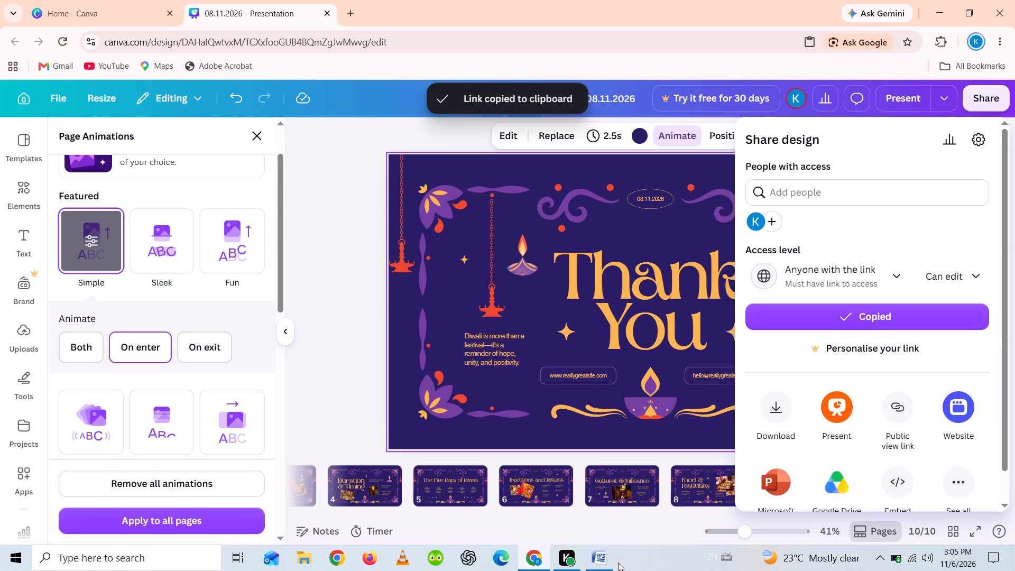
Switch to the open Word document and add the label ppt with the copied Canva share link beneath it, below the existing link.
click(603, 556)
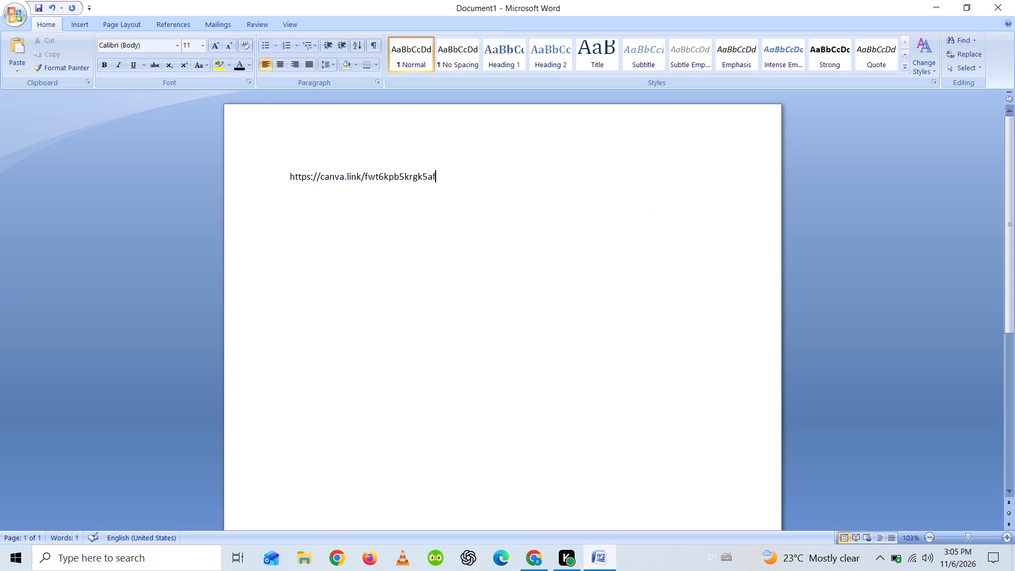
key(shift+Return)
key(Return)
key(Return)
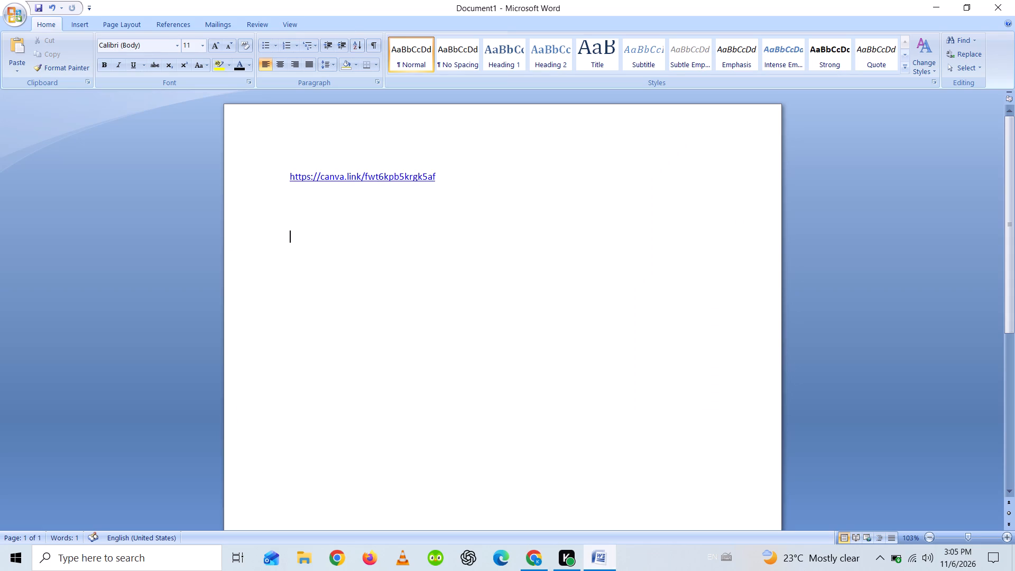
text(pptr)
key(BackSpace)
key(shift+Return)
key(shift+Return)
key(ctrl+v)
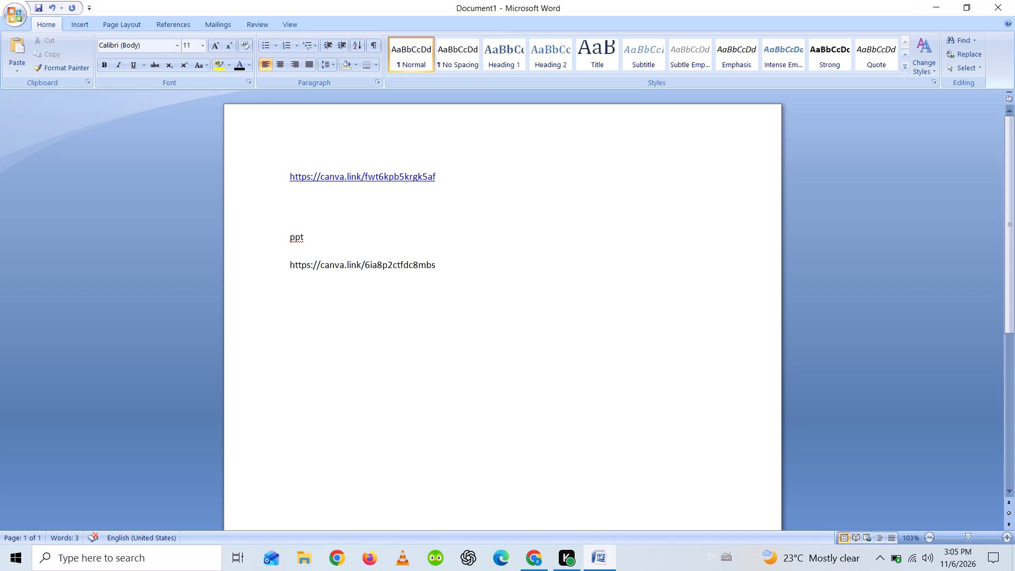
key(Return)
key(Return)
key(Return)
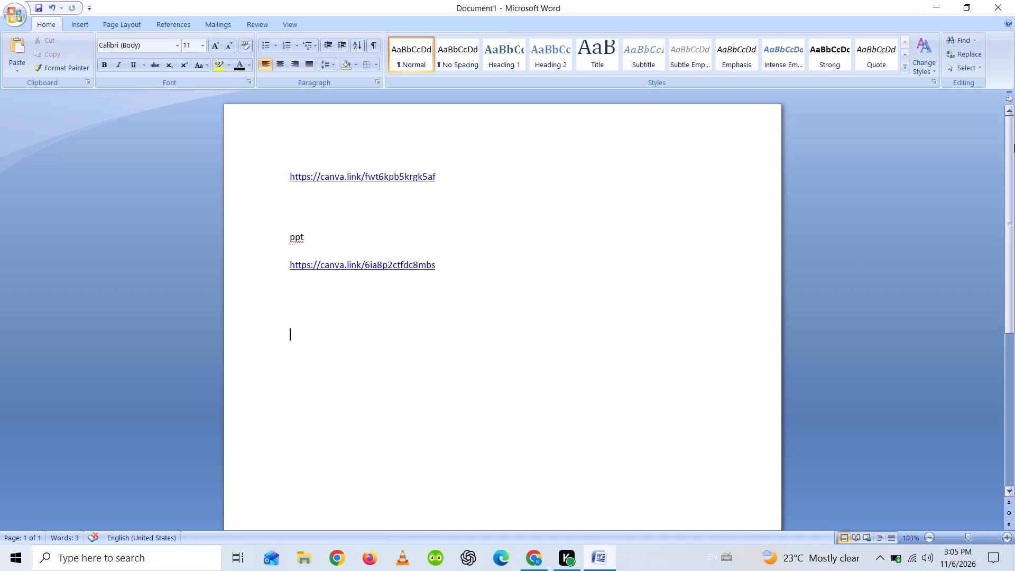
Close the Word document, saving it in the Documents folder as DIWALI CANVA.
click(1014, 0)
click(467, 312)
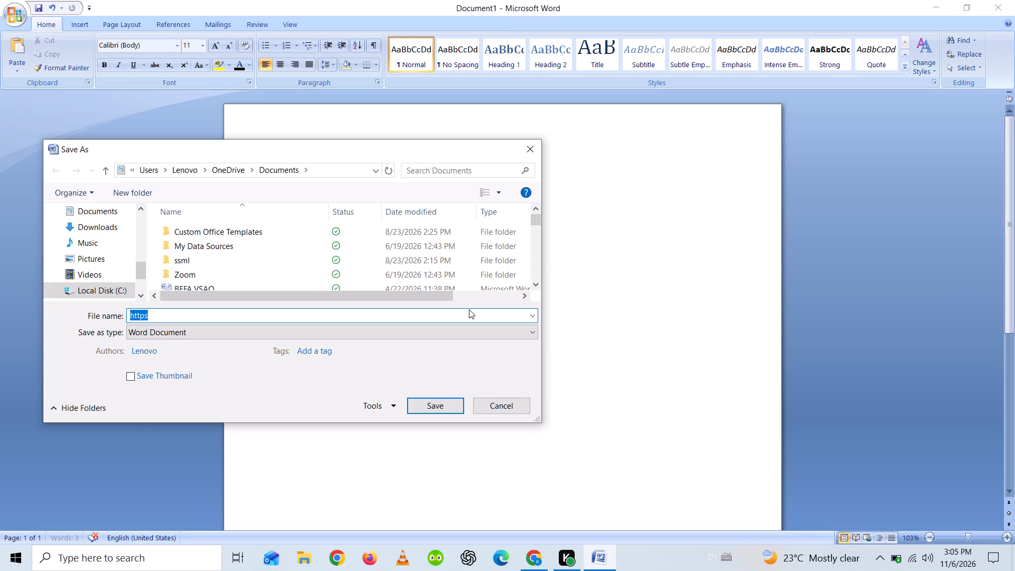
text(DIWALI)
key(space)
text(CANVA)
key(Return)
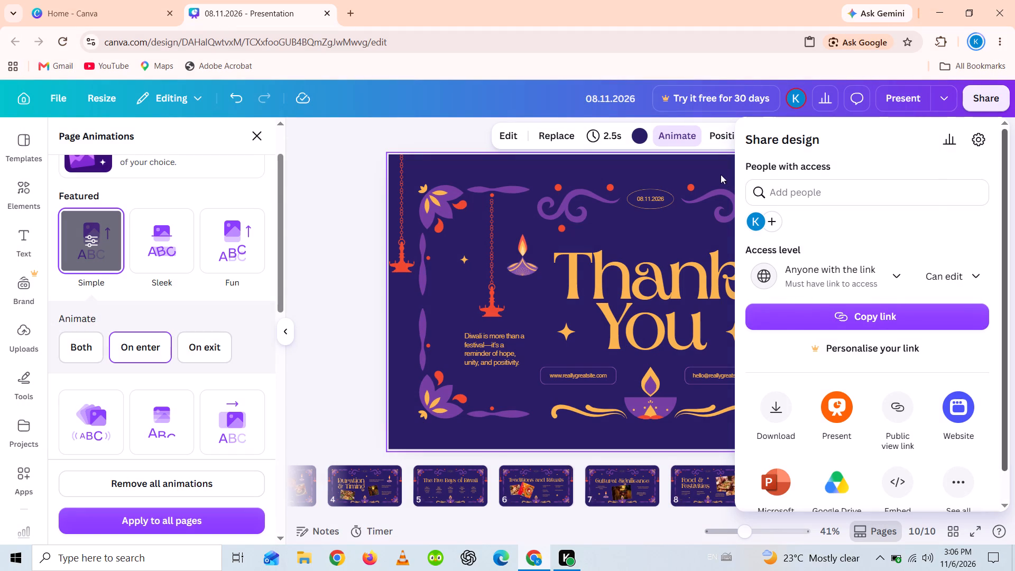
Dismiss the Canva sharing options and go back to page 1, Happy Diwali.
click(715, 169)
scroll(932, 298, down, 2)
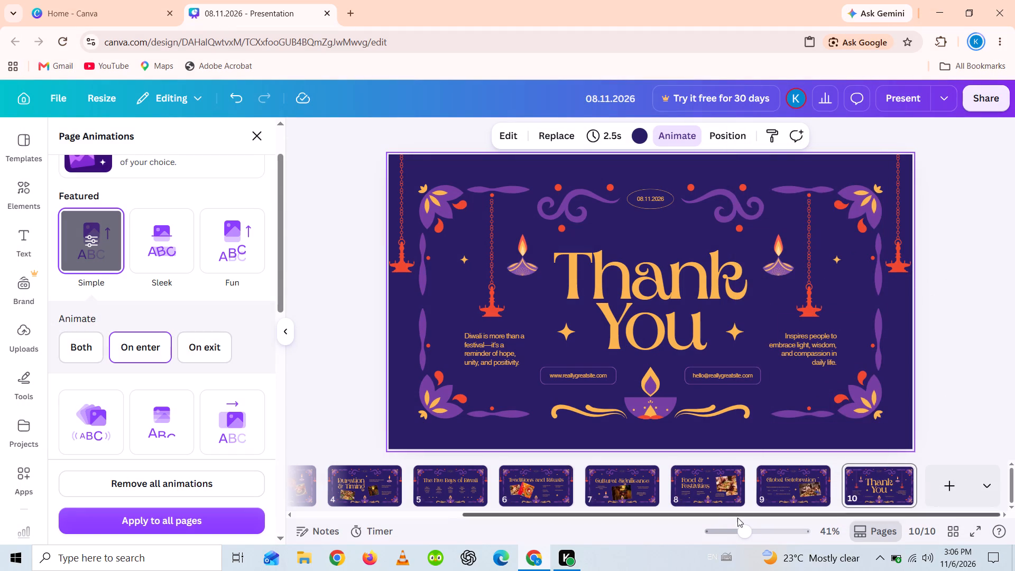
drag(684, 518, 466, 513)
drag(473, 513, 438, 517)
drag(438, 517, 333, 517)
drag(346, 513, 286, 510)
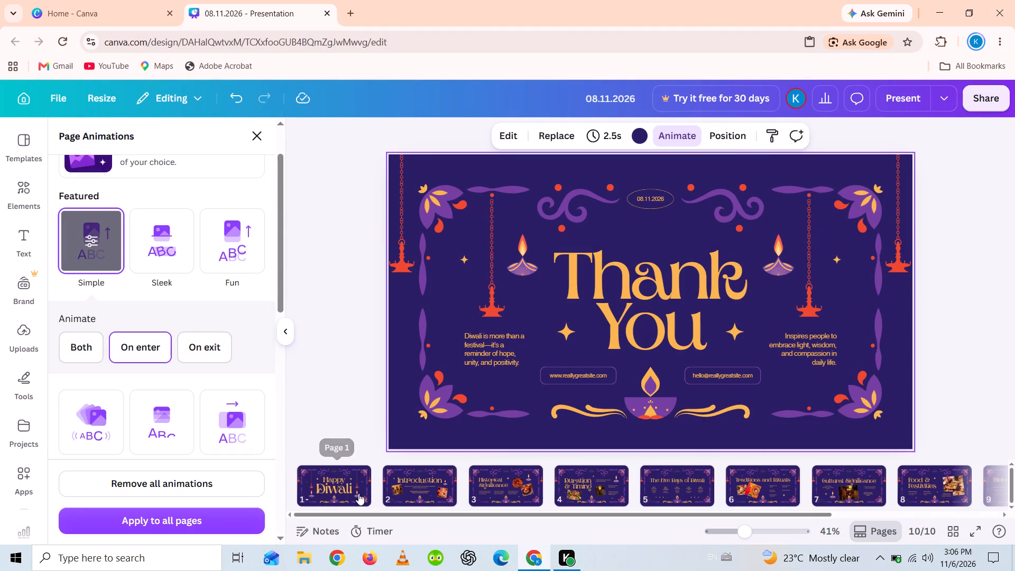
click(349, 484)
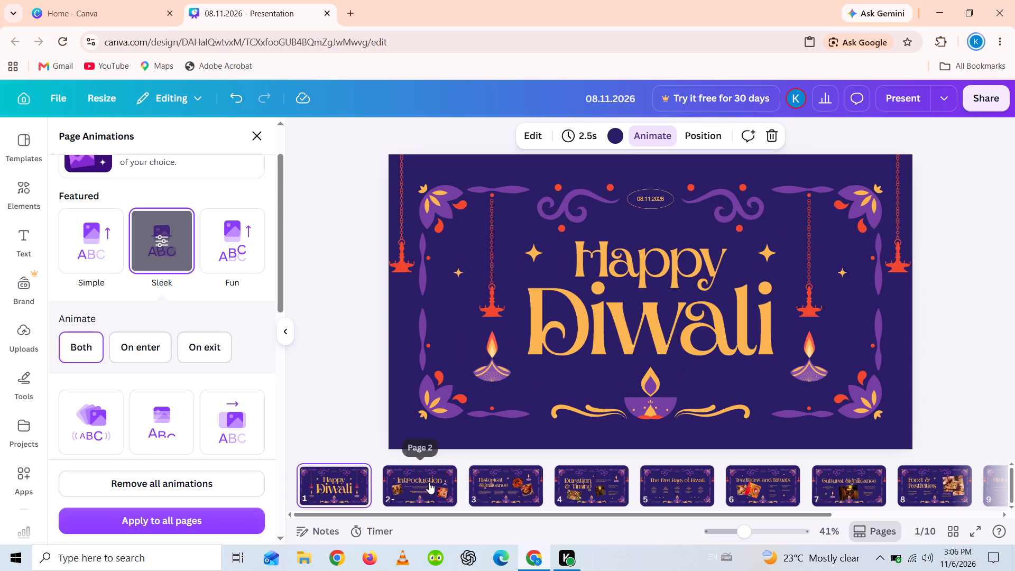